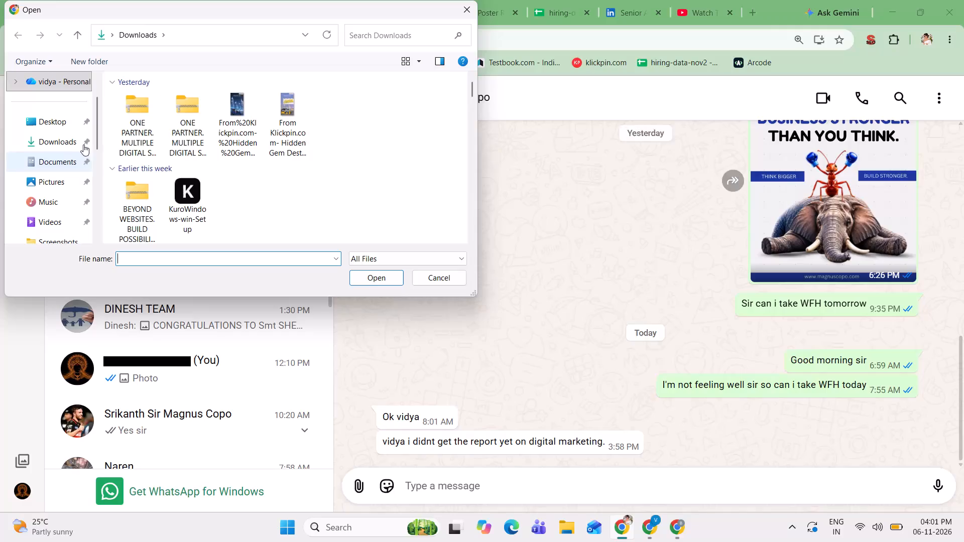
Browse the Documents folder for the report to attach to the chat, selecting the part-1 file.
{"action": "left_click", "coordinate": [57, 156]}
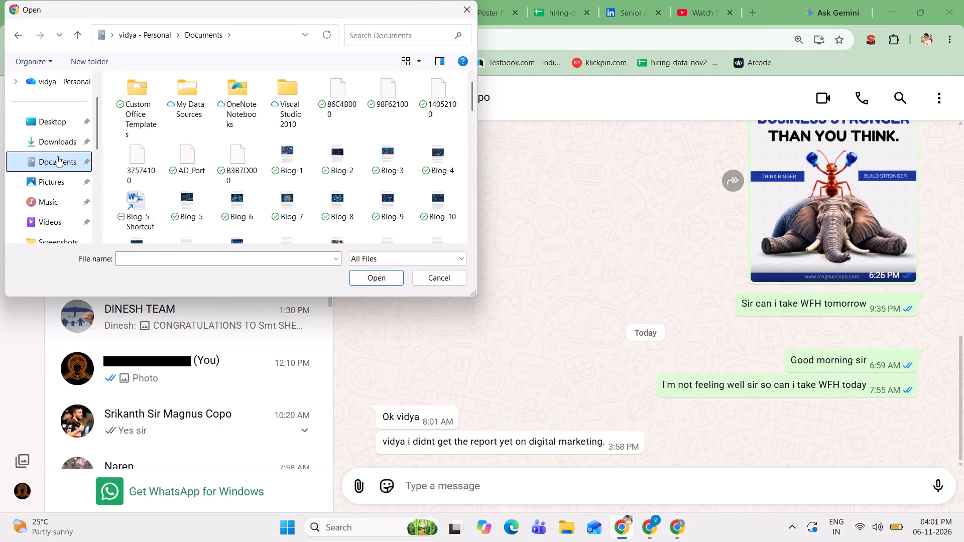
{"action": "scroll", "coordinate": [149, 204], "scroll_direction": "down", "scroll_amount": 1}
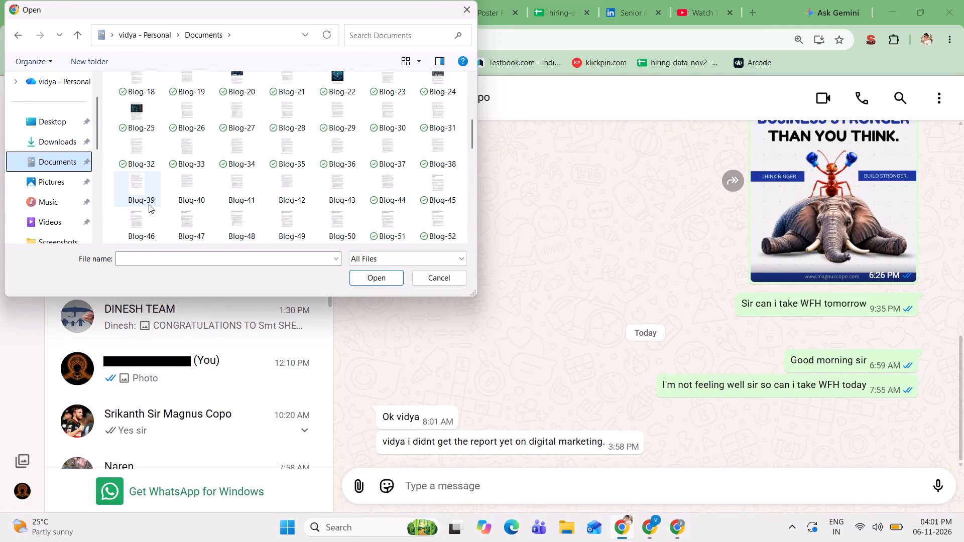
{"action": "scroll", "coordinate": [149, 204], "scroll_direction": "down", "scroll_amount": 1}
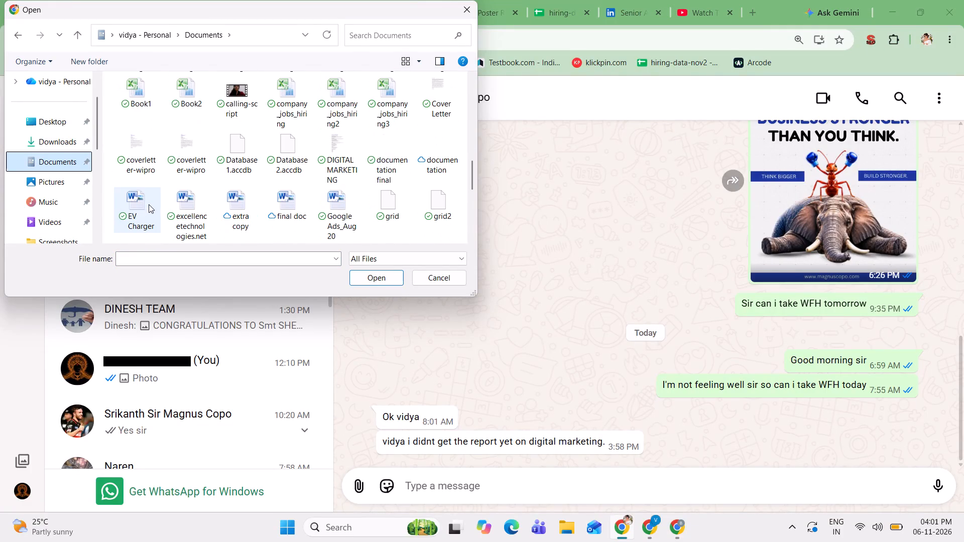
{"action": "scroll", "coordinate": [149, 204], "scroll_direction": "down", "scroll_amount": 1}
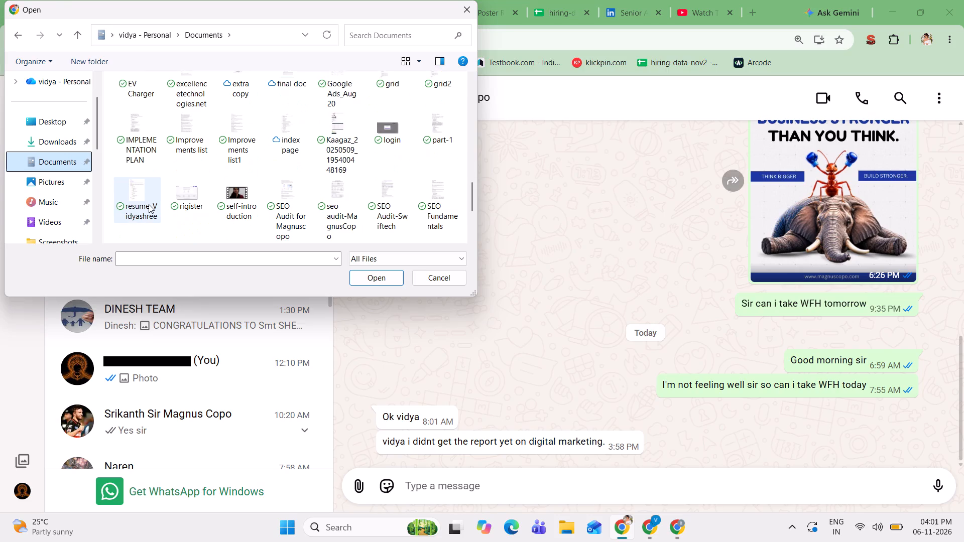
{"action": "scroll", "coordinate": [149, 204], "scroll_direction": "up", "scroll_amount": 1}
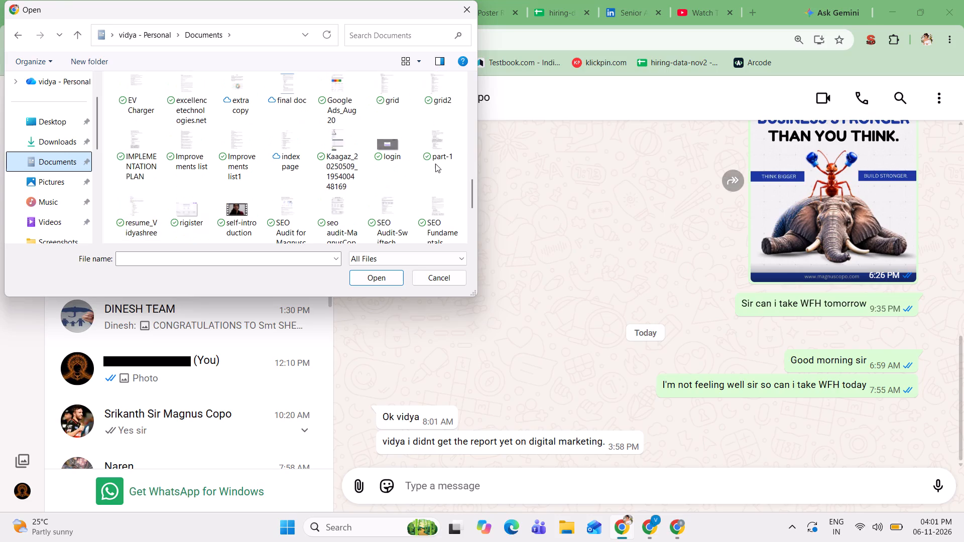
{"action": "left_click", "coordinate": [437, 143]}
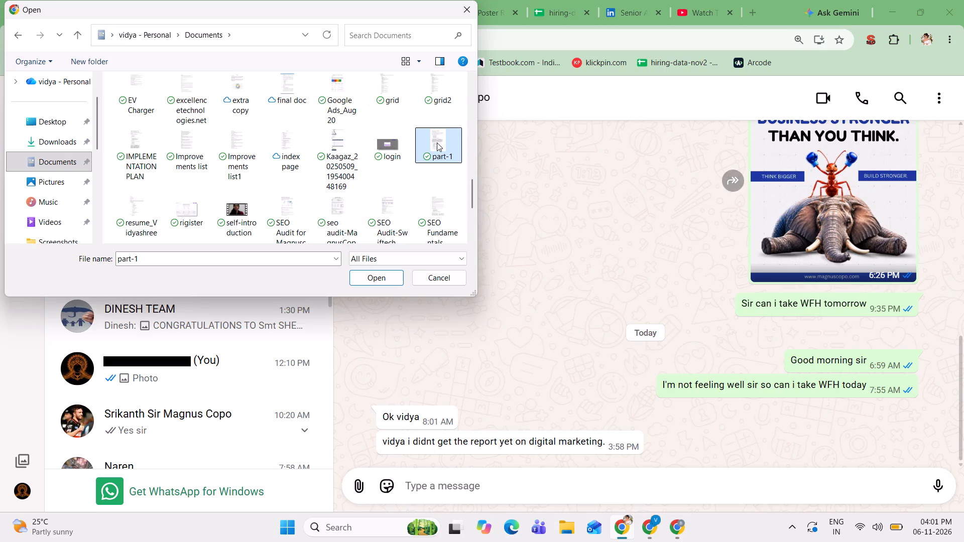
{"action": "scroll", "coordinate": [397, 203], "scroll_direction": "down", "scroll_amount": 1}
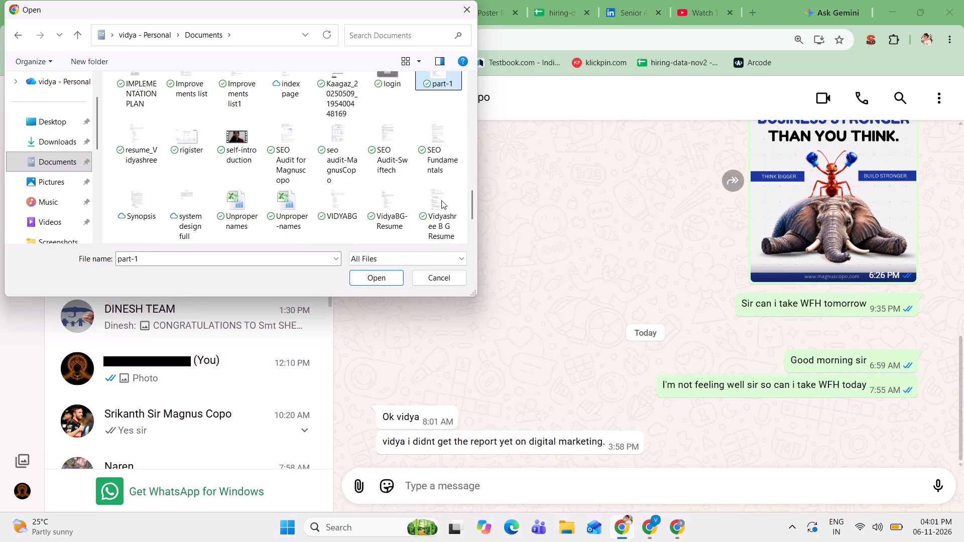
Look through the files in the Documents folder for the digital marketing report to attach to the chat.
{"action": "left_click", "coordinate": [441, 200]}
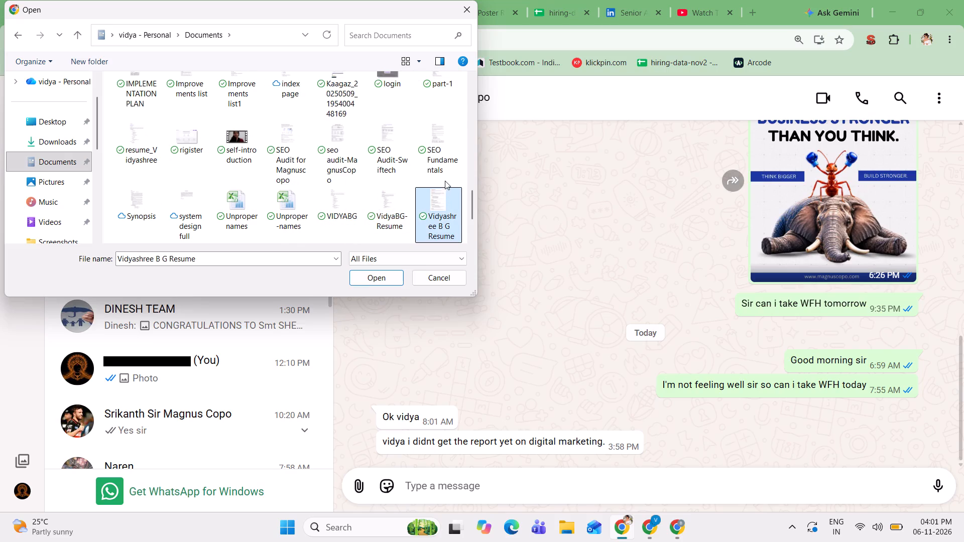
{"action": "left_click", "coordinate": [435, 146]}
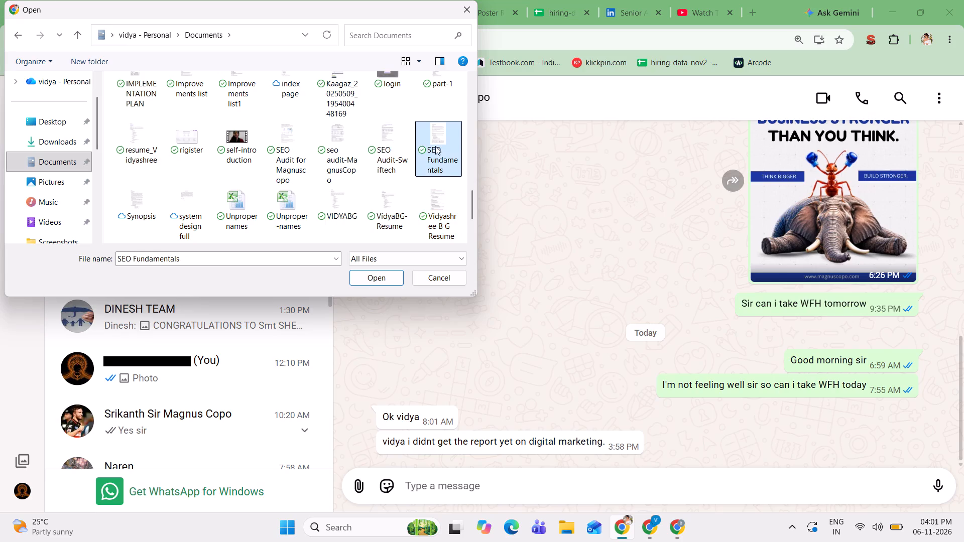
{"action": "scroll", "coordinate": [435, 146], "scroll_direction": "up", "scroll_amount": 1}
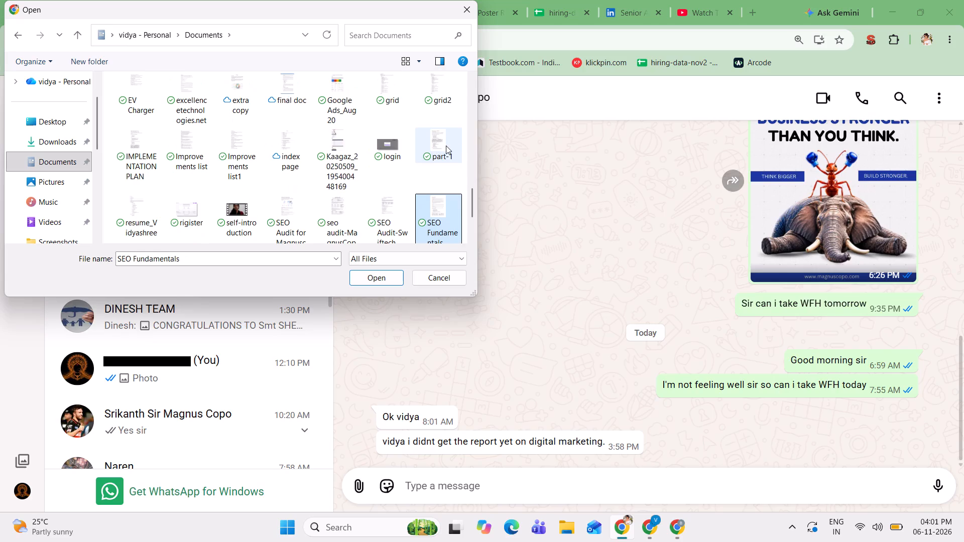
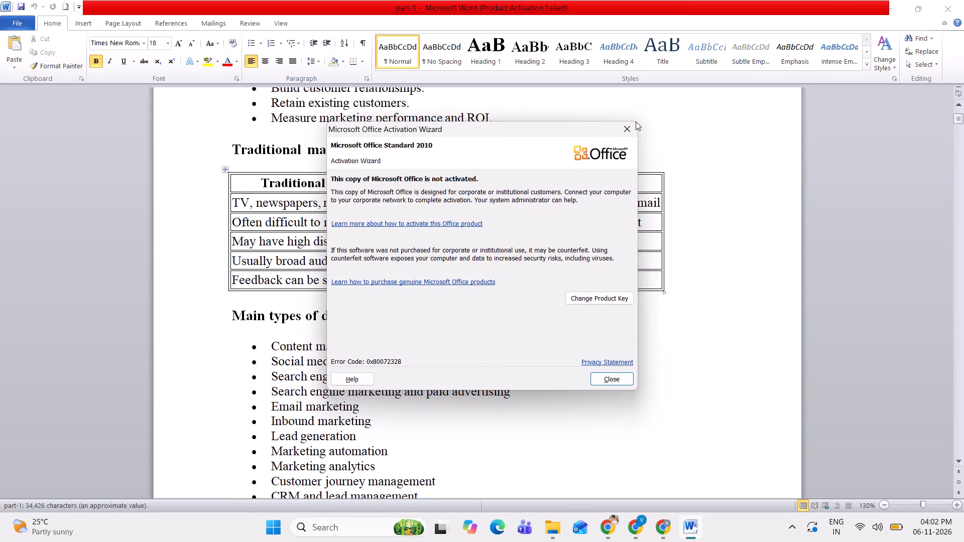
Dismiss the activation wizard and review the part-1 document from the digital marketing introduction through the Content Marketing section.
{"action": "left_click", "coordinate": [630, 126]}
{"action": "scroll", "coordinate": [430, 387], "scroll_direction": "down", "scroll_amount": 4}
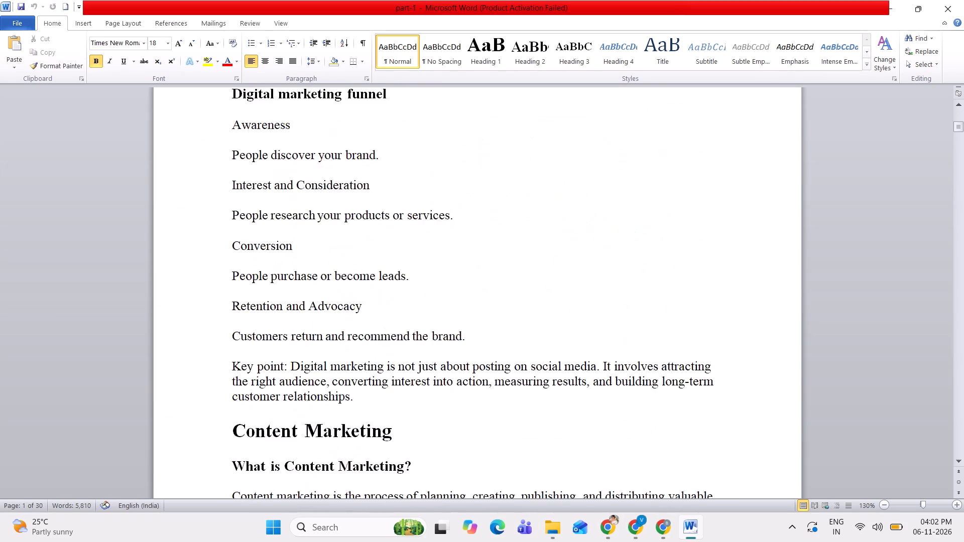
{"action": "scroll", "coordinate": [430, 387], "scroll_direction": "down", "scroll_amount": 2}
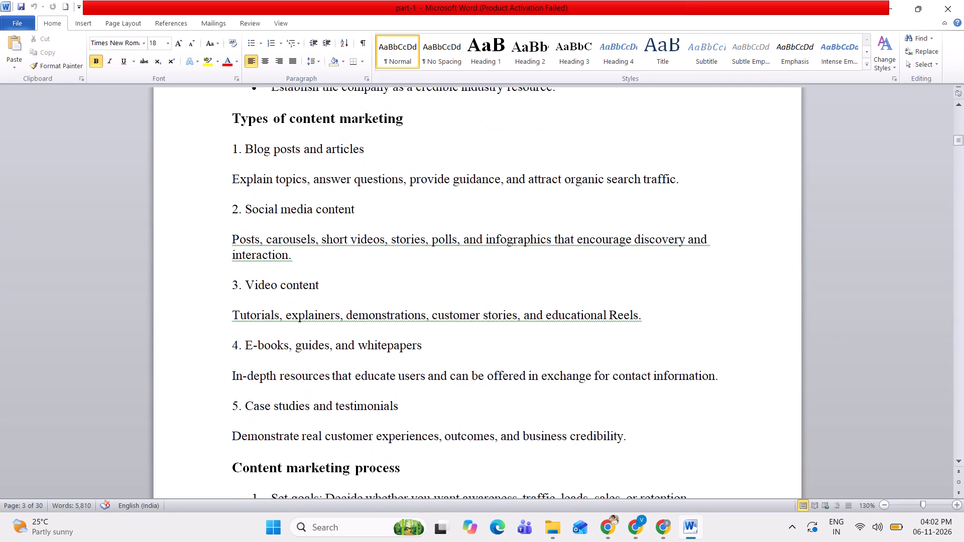
{"action": "scroll", "coordinate": [430, 387], "scroll_direction": "down", "scroll_amount": 1}
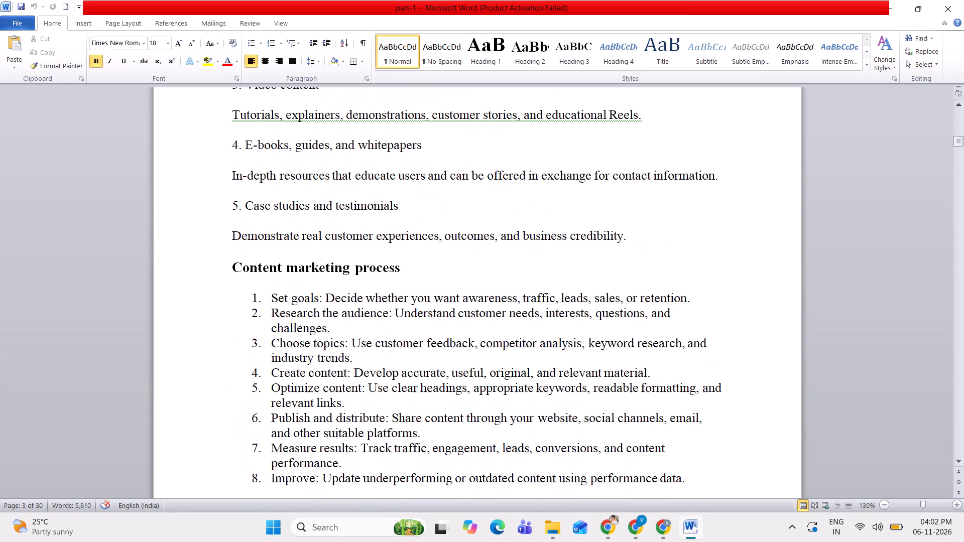
{"action": "scroll", "coordinate": [430, 387], "scroll_direction": "down", "scroll_amount": 3}
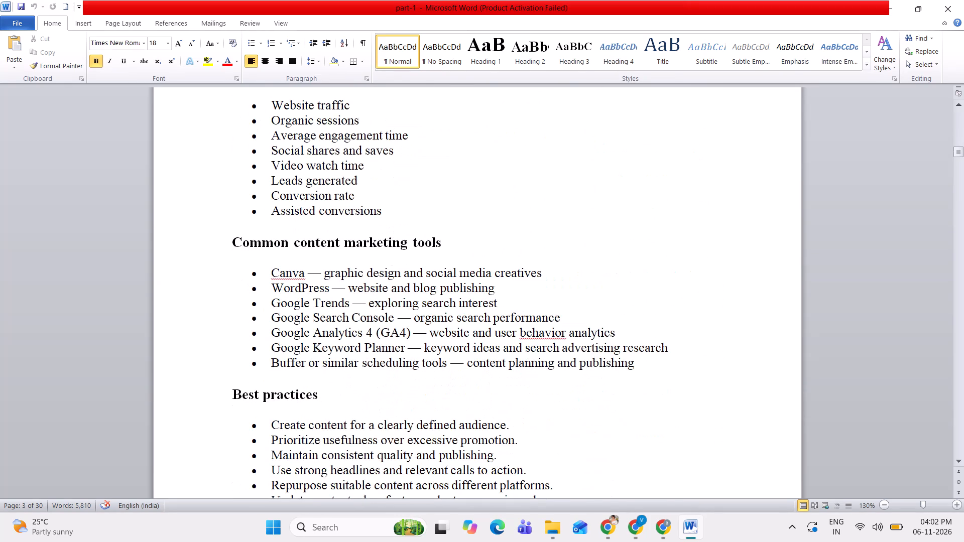
{"action": "scroll", "coordinate": [430, 387], "scroll_direction": "up", "scroll_amount": 2}
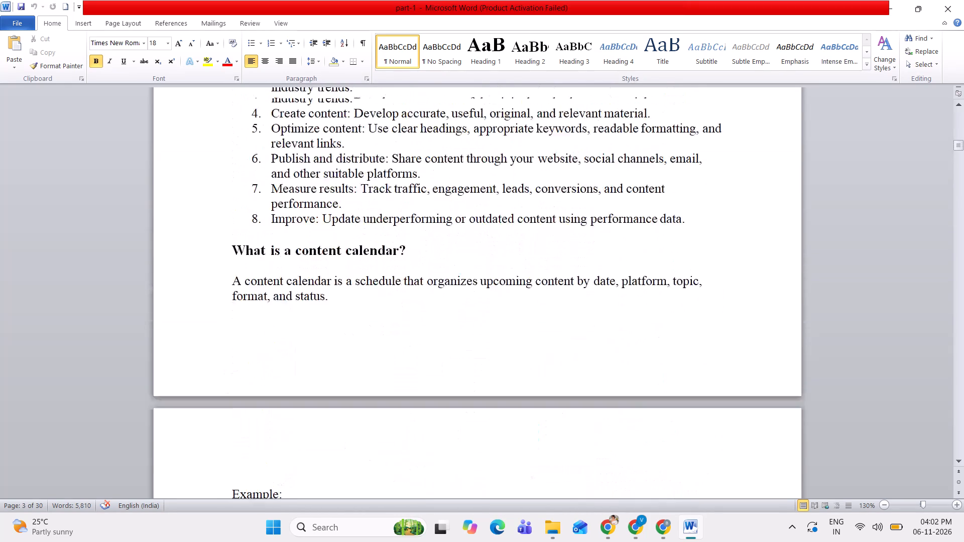
{"action": "scroll", "coordinate": [430, 387], "scroll_direction": "up", "scroll_amount": 1}
{"action": "scroll", "coordinate": [430, 387], "scroll_direction": "down", "scroll_amount": 3}
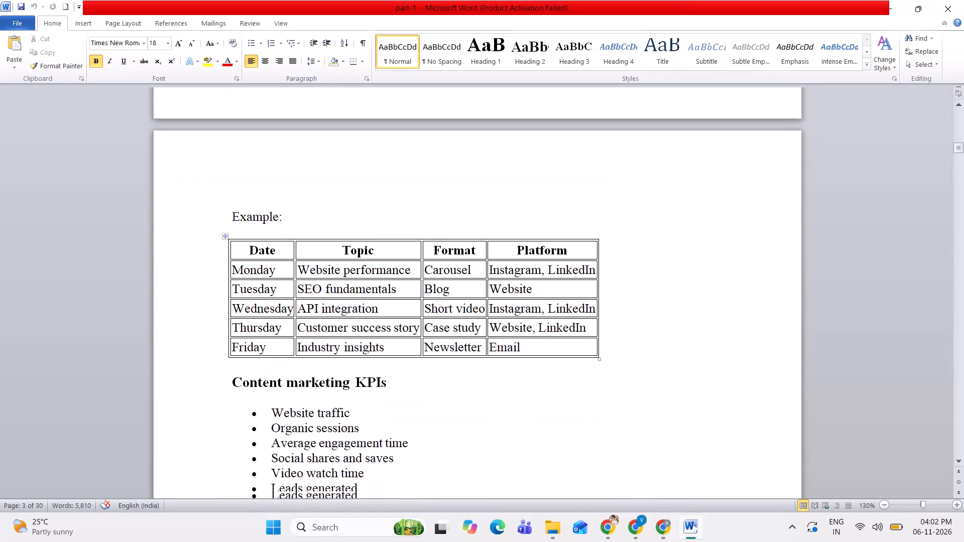
{"action": "scroll", "coordinate": [430, 387], "scroll_direction": "down", "scroll_amount": 3}
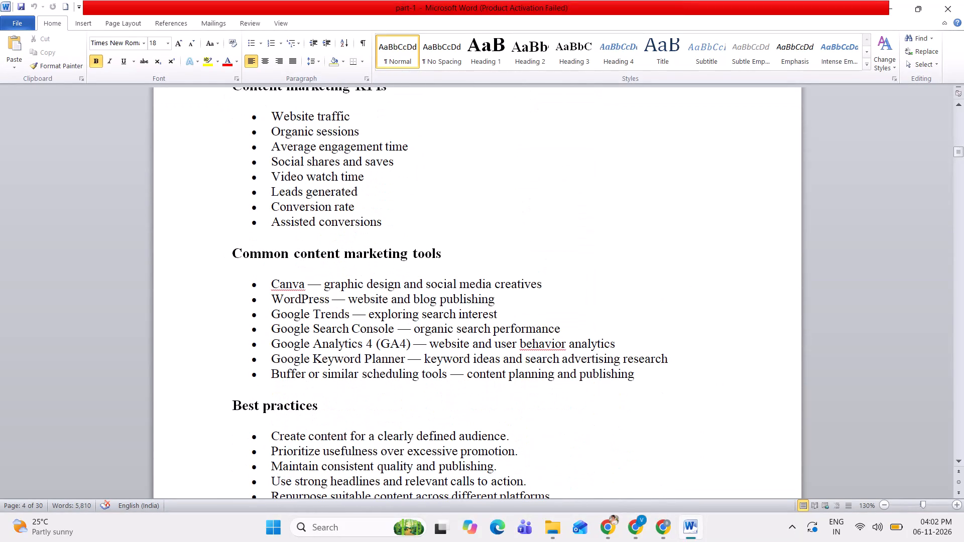
{"action": "scroll", "coordinate": [430, 387], "scroll_direction": "down", "scroll_amount": 1}
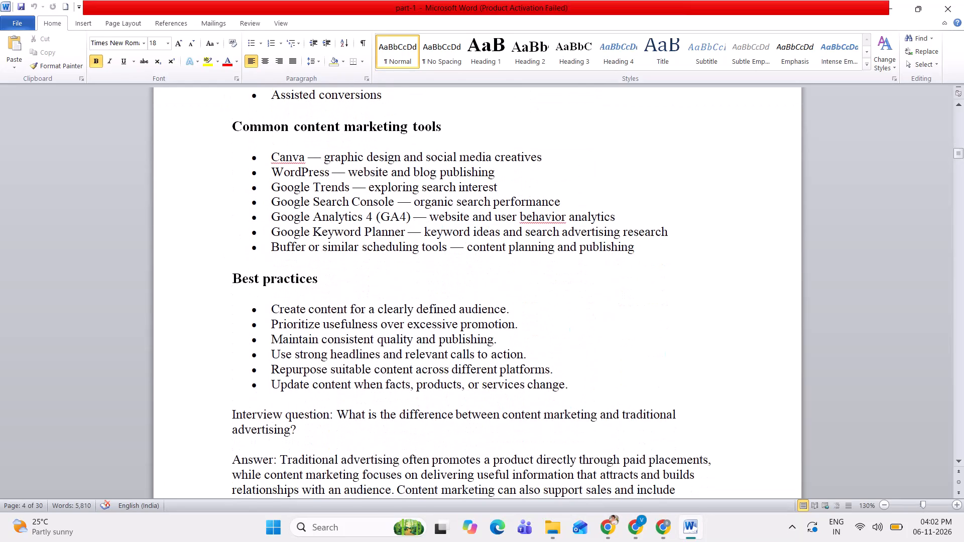
{"action": "scroll", "coordinate": [430, 387], "scroll_direction": "down", "scroll_amount": 1}
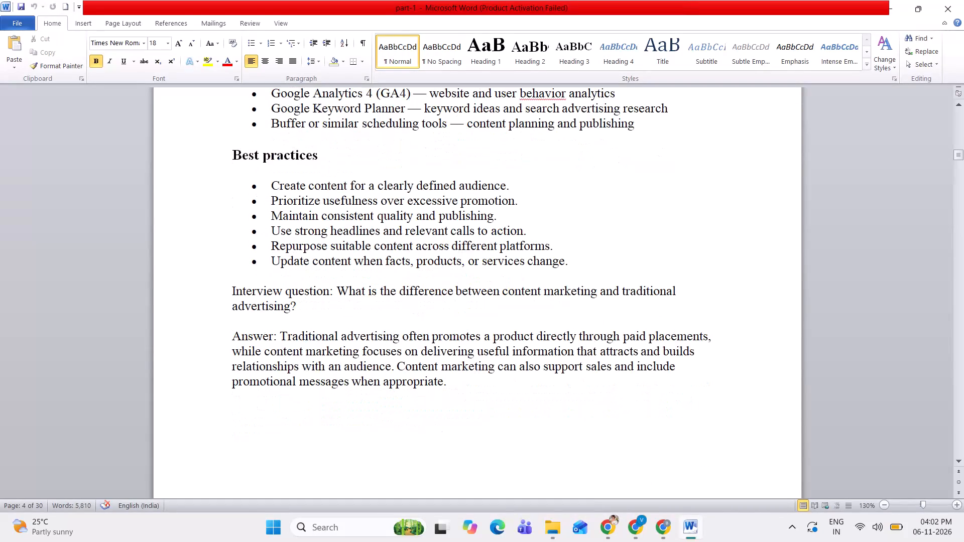
Delete the "Interview question:" label before the question comparing content marketing and traditional advertising.
{"action": "scroll", "coordinate": [430, 387], "scroll_direction": "down", "scroll_amount": 1}
{"action": "scroll", "coordinate": [430, 387], "scroll_direction": "up", "scroll_amount": 1}
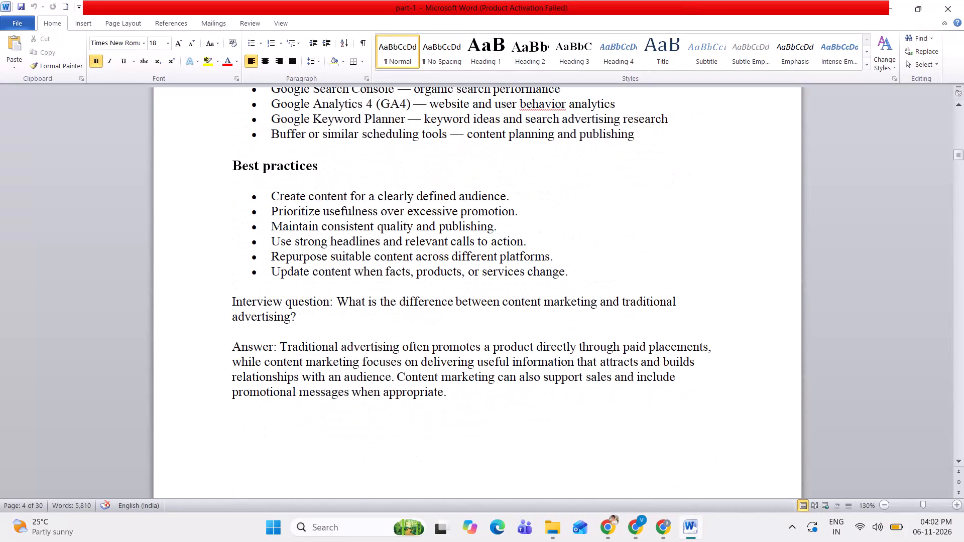
{"action": "left_click_drag", "start_coordinate": [333, 304], "coordinate": [250, 298]}
{"action": "key", "text": "Delete"}
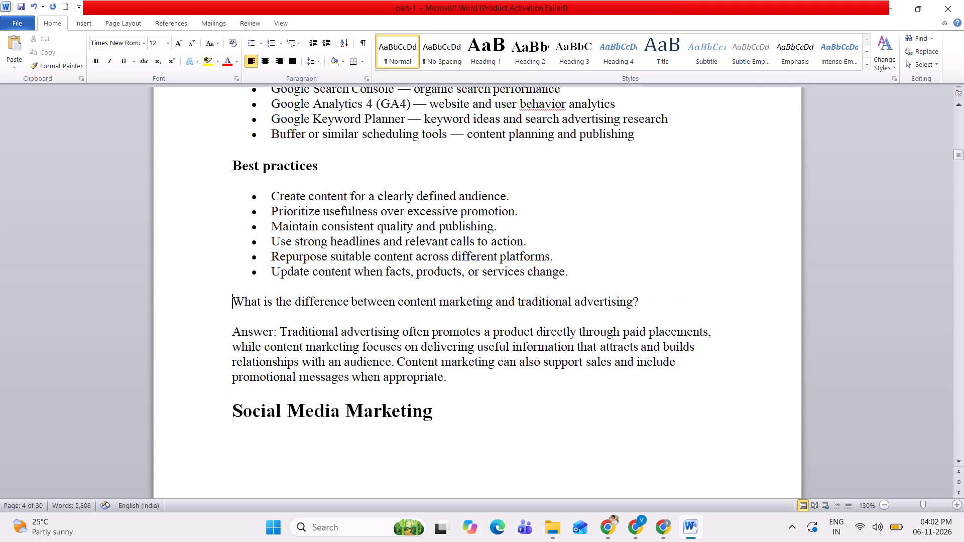
Recheck the digital marketing funnel and Content Marketing pages, and review the Social Media Marketing section up to its KPIs.
{"action": "scroll", "coordinate": [250, 298], "scroll_direction": "up", "scroll_amount": 8}
{"action": "scroll", "coordinate": [250, 298], "scroll_direction": "down", "scroll_amount": 1}
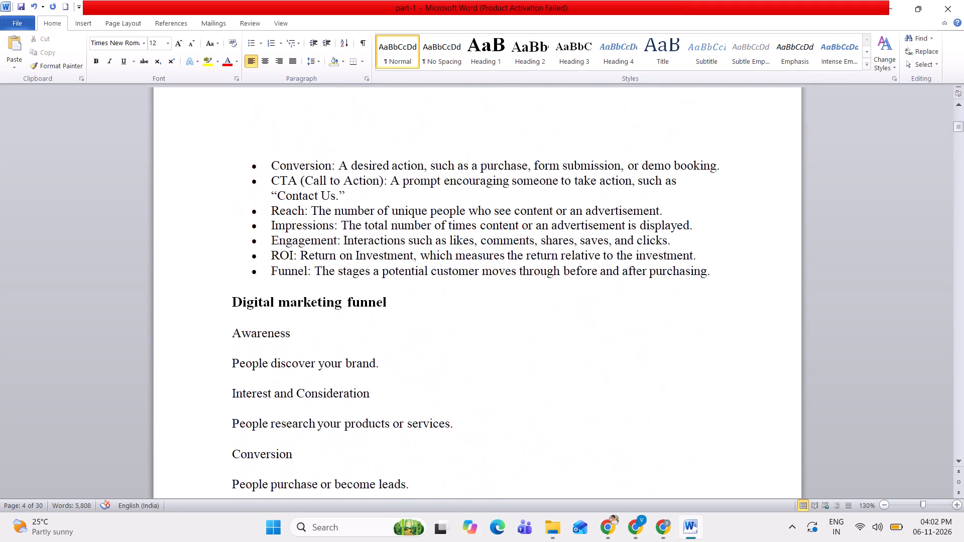
{"action": "scroll", "coordinate": [250, 298], "scroll_direction": "down", "scroll_amount": 1}
{"action": "scroll", "coordinate": [250, 298], "scroll_direction": "up", "scroll_amount": 3}
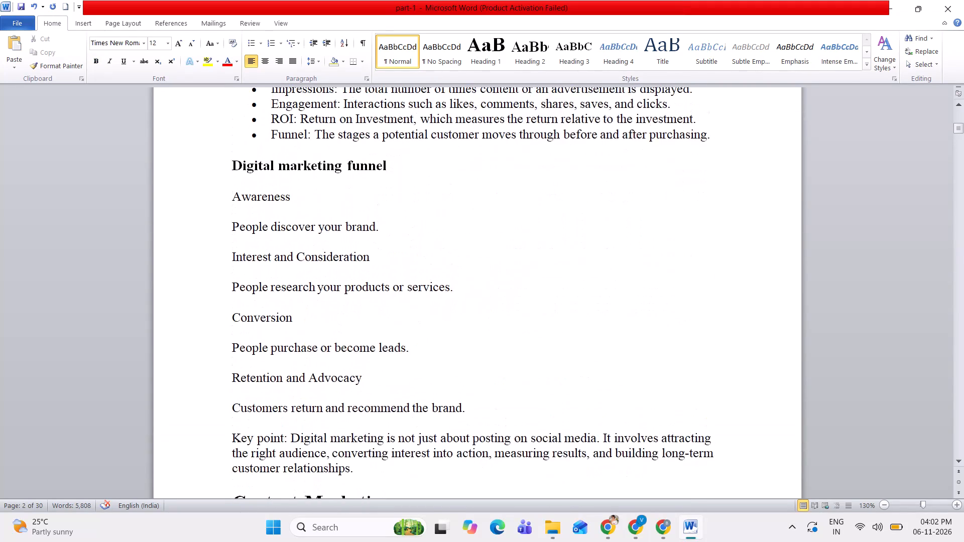
{"action": "scroll", "coordinate": [250, 298], "scroll_direction": "up", "scroll_amount": 9}
{"action": "scroll", "coordinate": [250, 298], "scroll_direction": "down", "scroll_amount": 4}
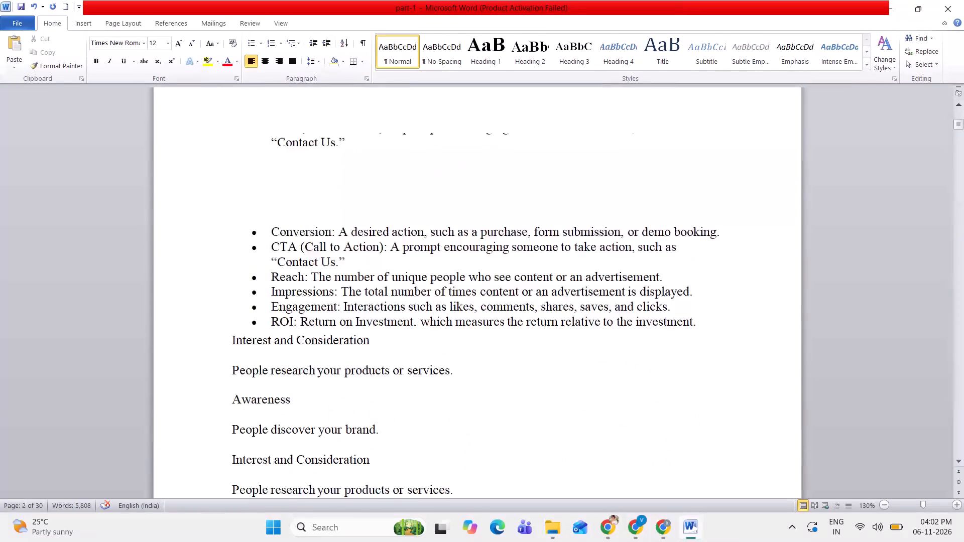
{"action": "scroll", "coordinate": [250, 298], "scroll_direction": "down", "scroll_amount": 3}
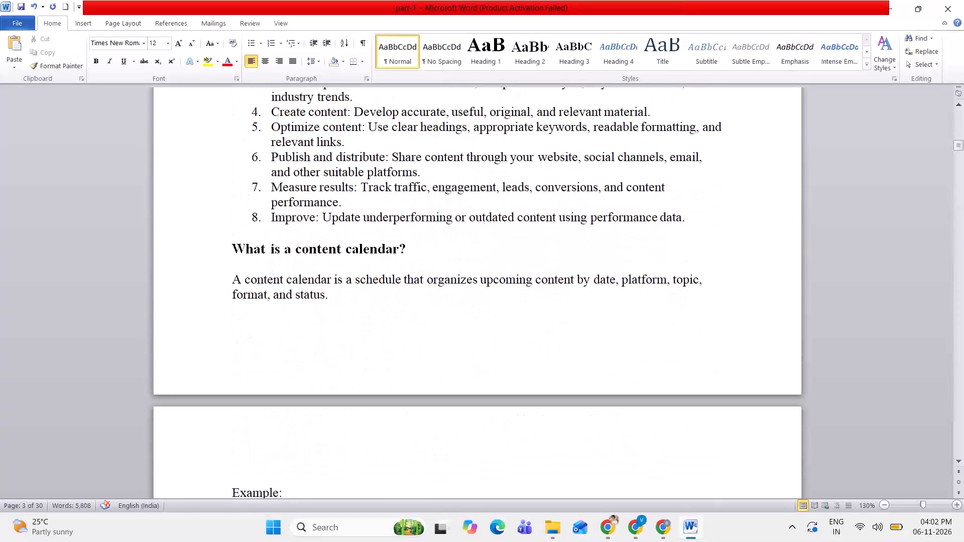
{"action": "scroll", "coordinate": [250, 298], "scroll_direction": "down", "scroll_amount": 3}
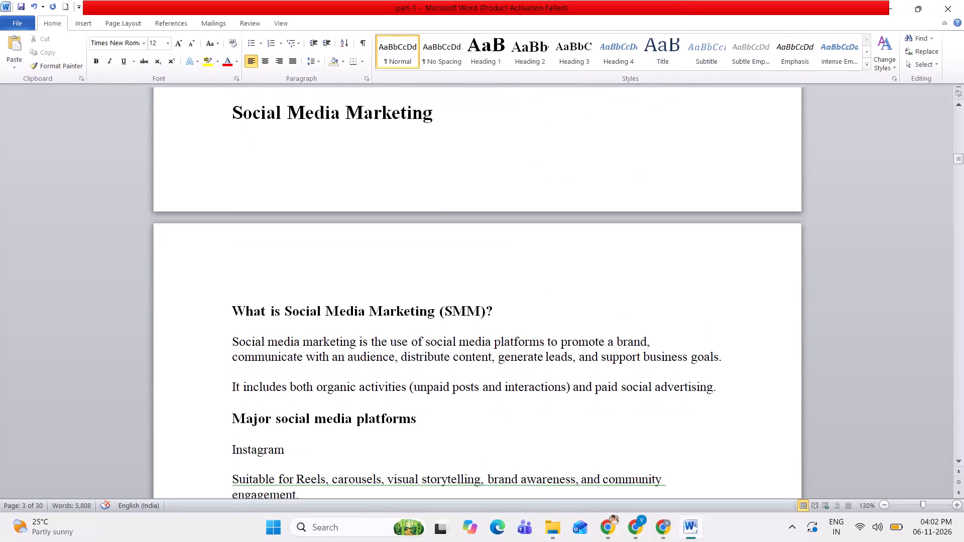
{"action": "scroll", "coordinate": [250, 298], "scroll_direction": "down", "scroll_amount": 4}
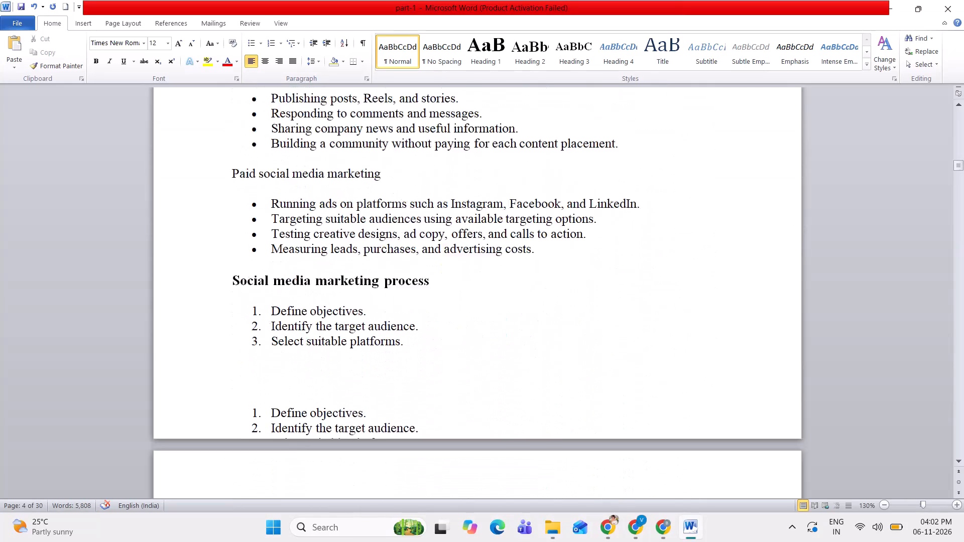
{"action": "scroll", "coordinate": [250, 298], "scroll_direction": "down", "scroll_amount": 2}
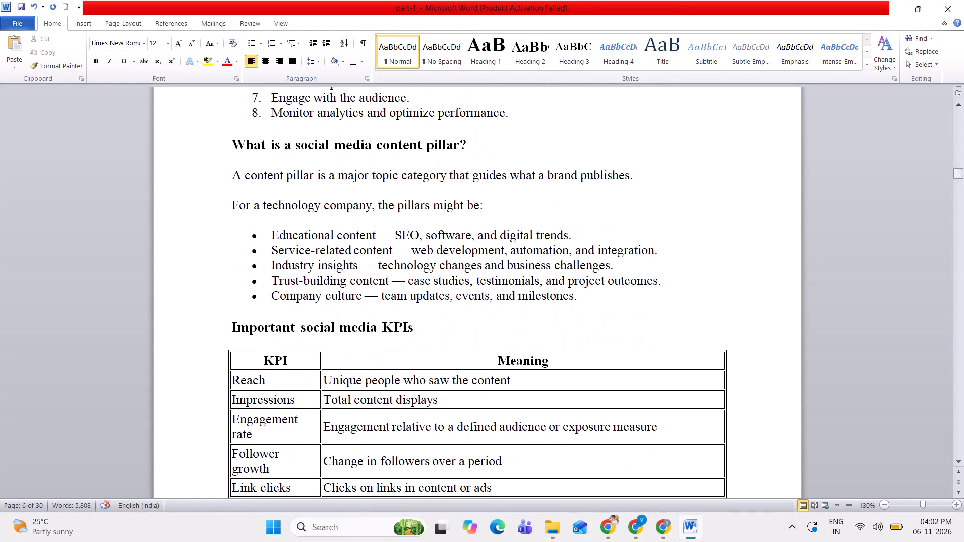
Delete the line "For a technology company, the pillars might be:" from the social media content pillar section.
{"action": "scroll", "coordinate": [250, 298], "scroll_direction": "down", "scroll_amount": 1}
{"action": "left_click_drag", "start_coordinate": [494, 206], "coordinate": [297, 199]}
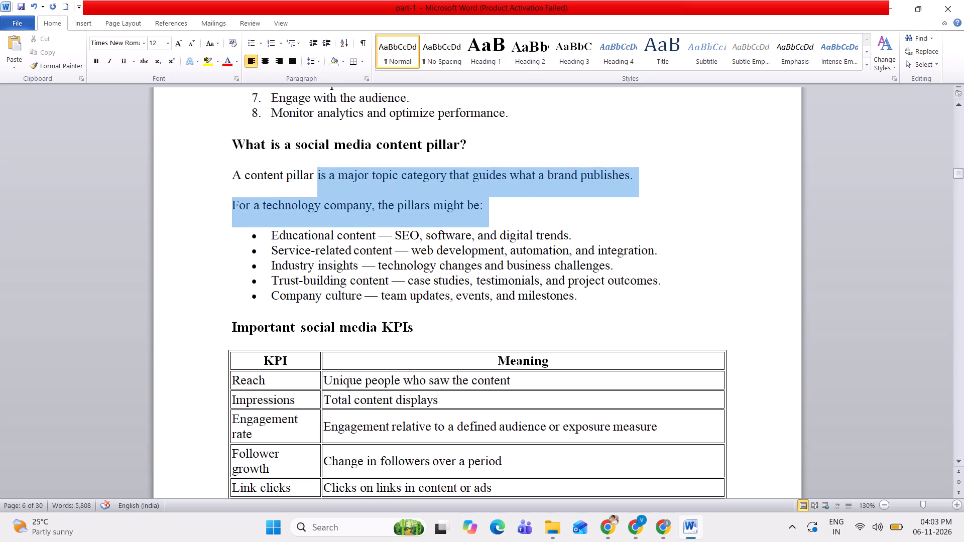
{"action": "left_click_drag", "start_coordinate": [297, 199], "coordinate": [235, 206]}
{"action": "key", "text": "Delete"}
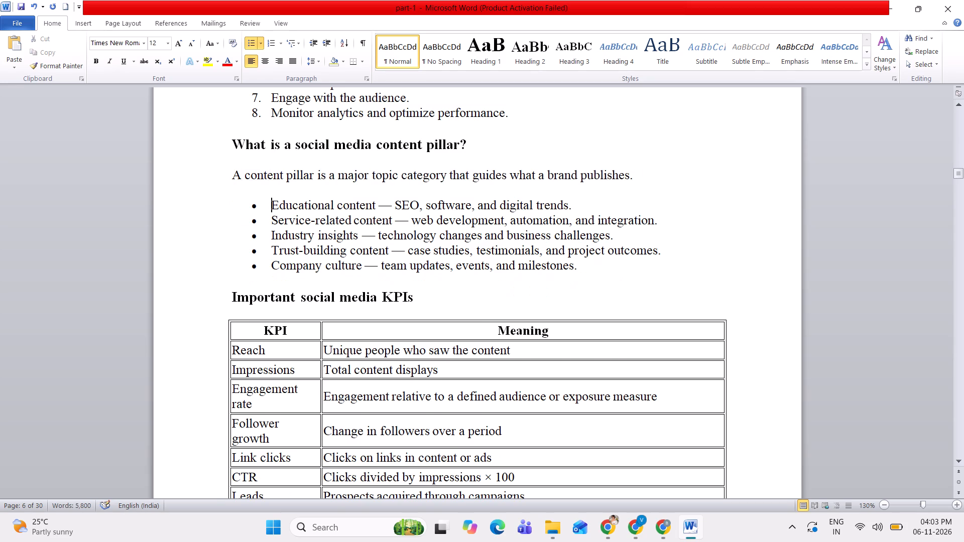
Review the rest of the Social Media Marketing section and the SEO section up to the SEO and Google Ads comparison.
{"action": "scroll", "coordinate": [235, 206], "scroll_direction": "down", "scroll_amount": 3}
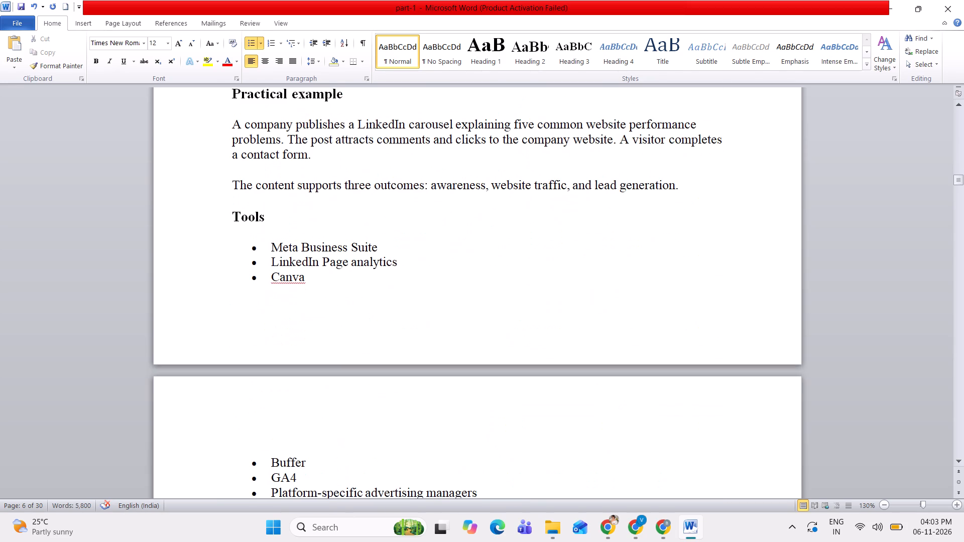
{"action": "scroll", "coordinate": [235, 206], "scroll_direction": "down", "scroll_amount": 4}
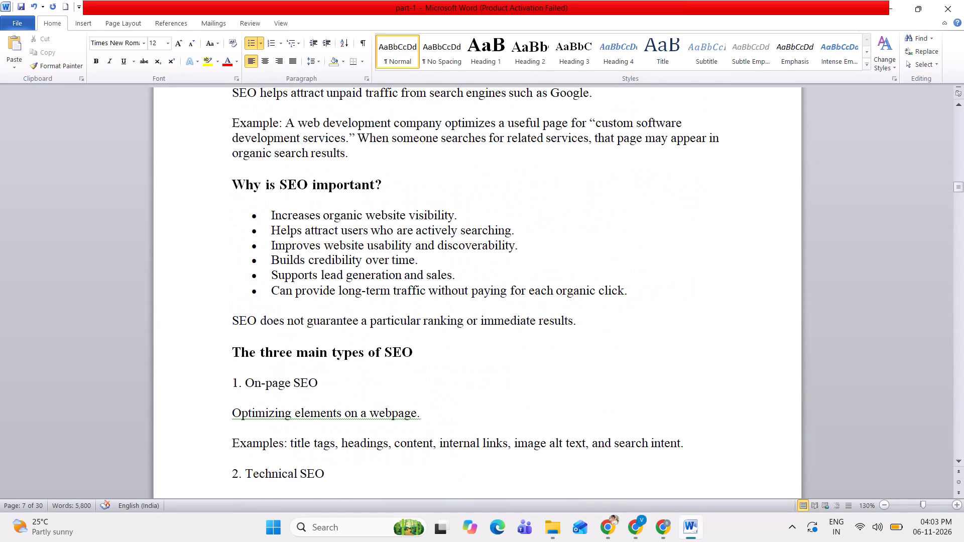
{"action": "scroll", "coordinate": [235, 206], "scroll_direction": "down", "scroll_amount": 1}
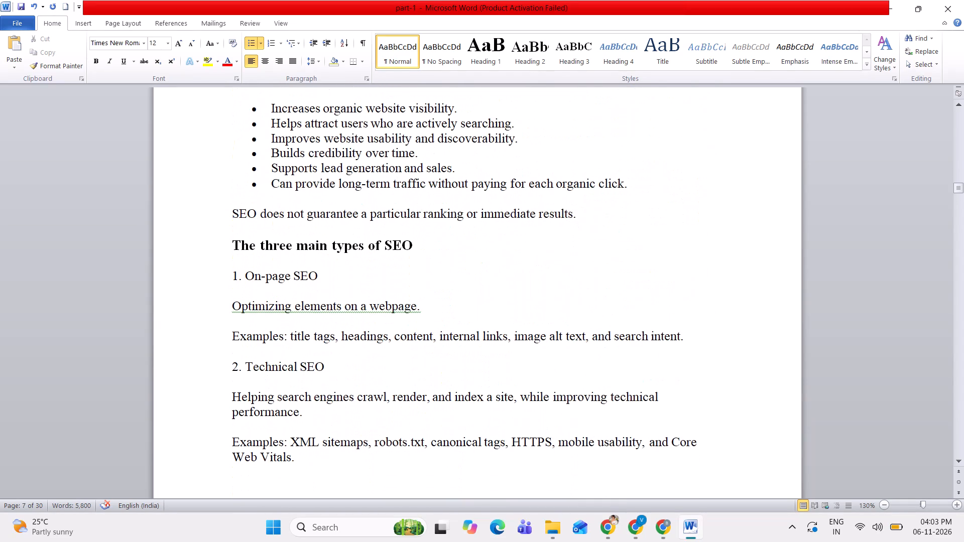
{"action": "scroll", "coordinate": [235, 206], "scroll_direction": "down", "scroll_amount": 4}
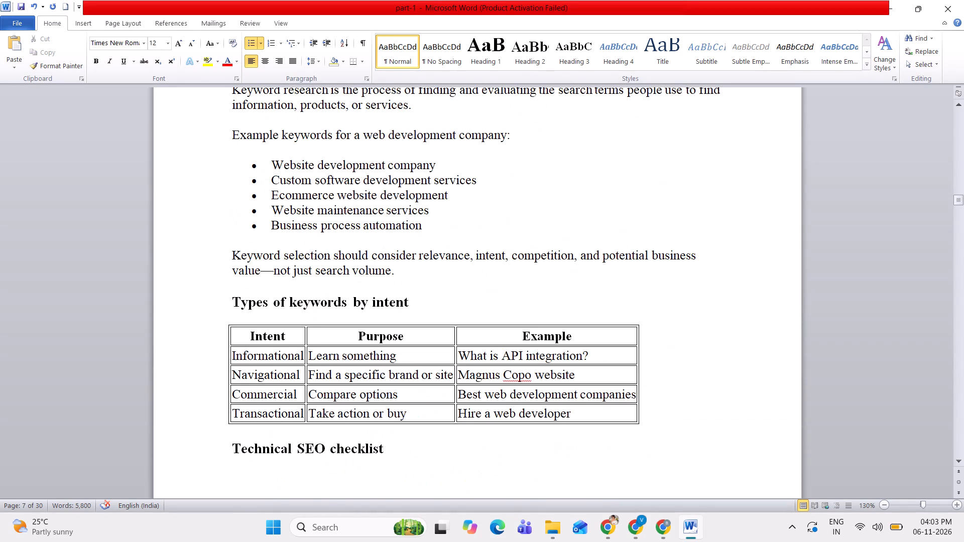
{"action": "scroll", "coordinate": [235, 206], "scroll_direction": "down", "scroll_amount": 3}
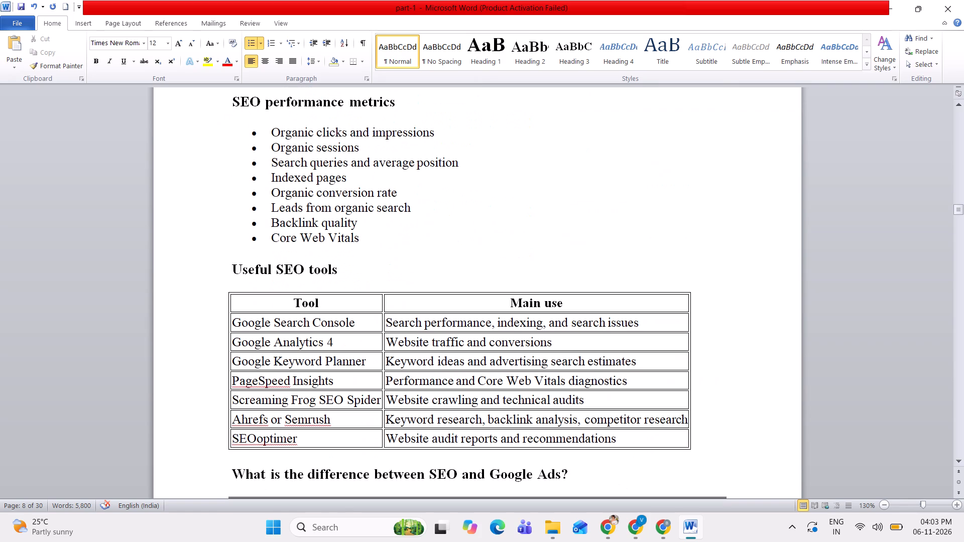
{"action": "scroll", "coordinate": [235, 206], "scroll_direction": "down", "scroll_amount": 2}
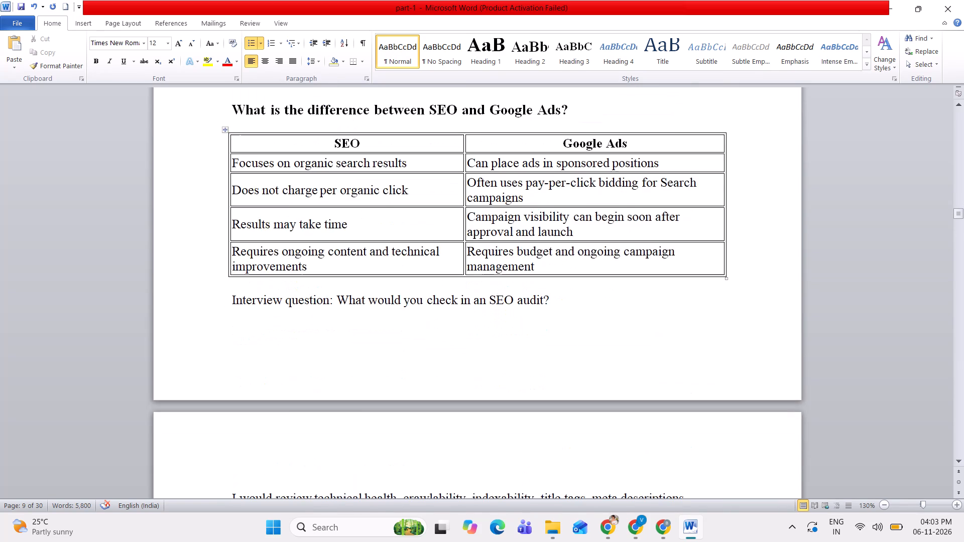
Delete the "Interview question:" label before "What would you check in an SEO audit?".
{"action": "scroll", "coordinate": [235, 206], "scroll_direction": "down", "scroll_amount": 1}
{"action": "scroll", "coordinate": [235, 206], "scroll_direction": "up", "scroll_amount": 2}
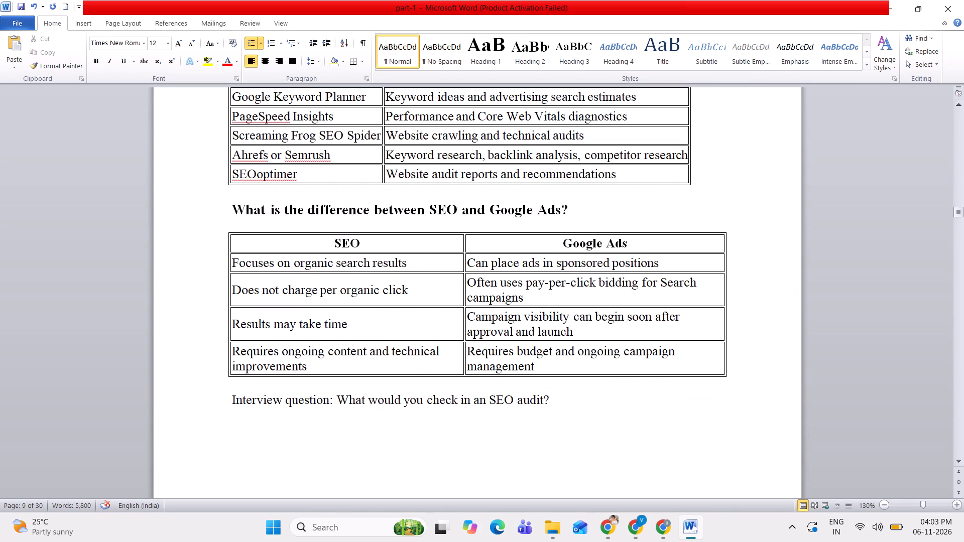
{"action": "left_click_drag", "start_coordinate": [336, 399], "coordinate": [261, 398]}
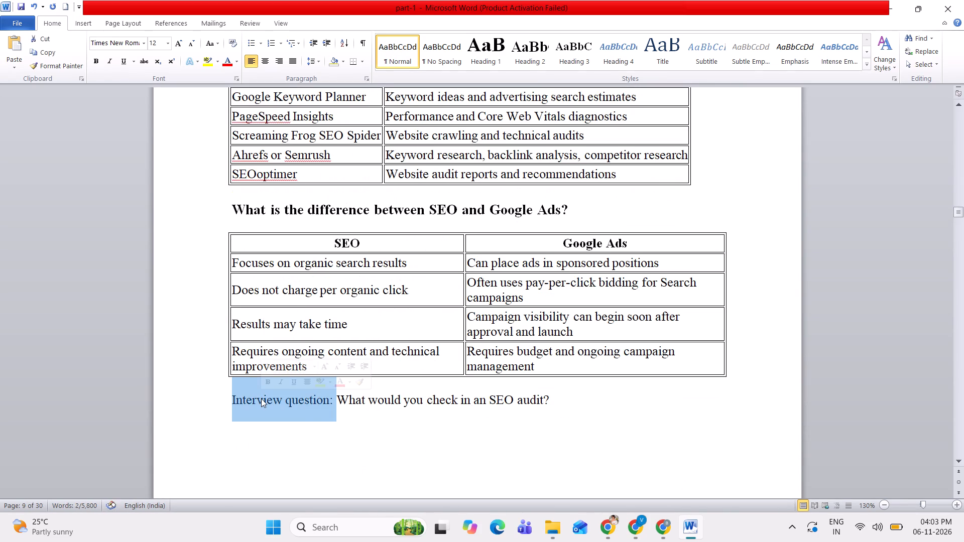
{"action": "key", "text": "Delete"}
Review the SEO audit answer and the Email Marketing section through its list of email marketing tools.
{"action": "scroll", "coordinate": [261, 398], "scroll_direction": "down", "scroll_amount": 2}
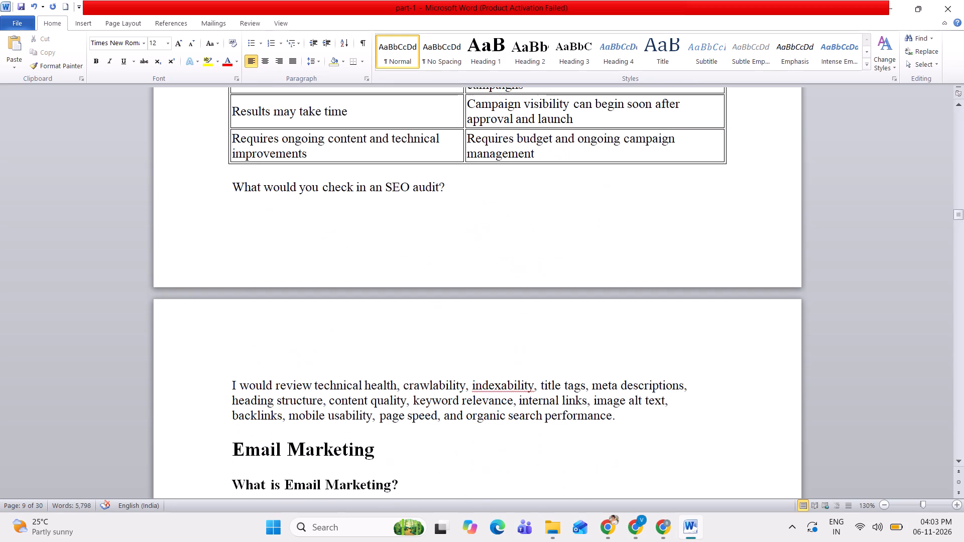
{"action": "scroll", "coordinate": [261, 398], "scroll_direction": "down", "scroll_amount": 1}
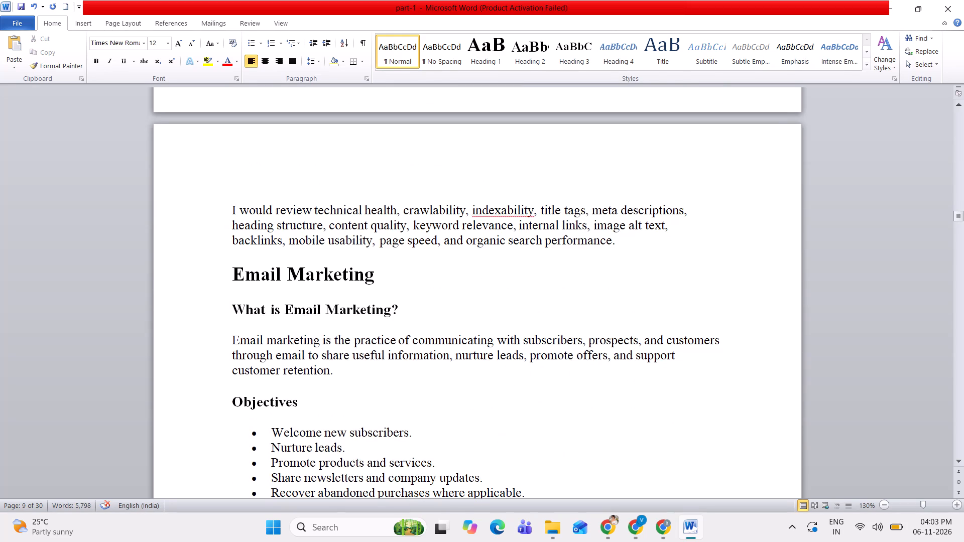
{"action": "scroll", "coordinate": [261, 398], "scroll_direction": "down", "scroll_amount": 2}
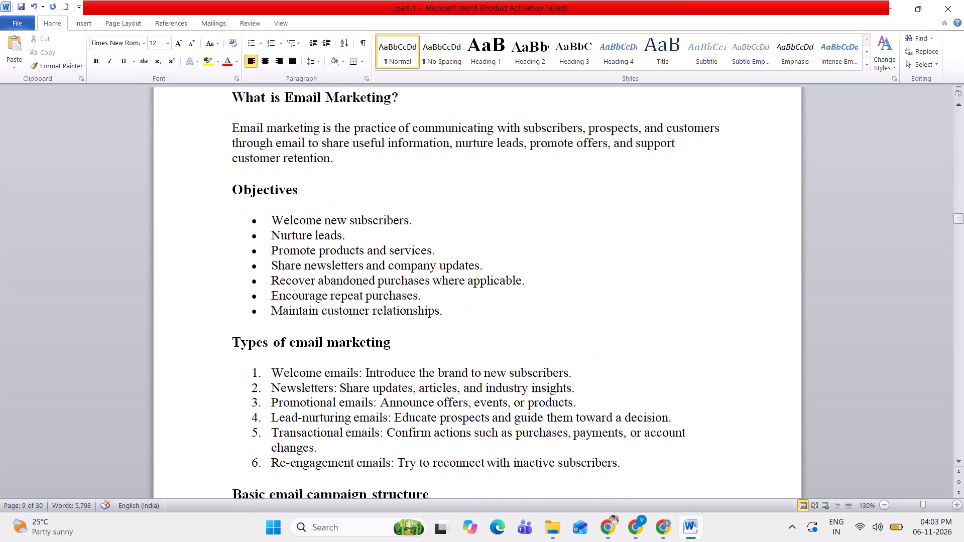
{"action": "scroll", "coordinate": [261, 398], "scroll_direction": "down", "scroll_amount": 1}
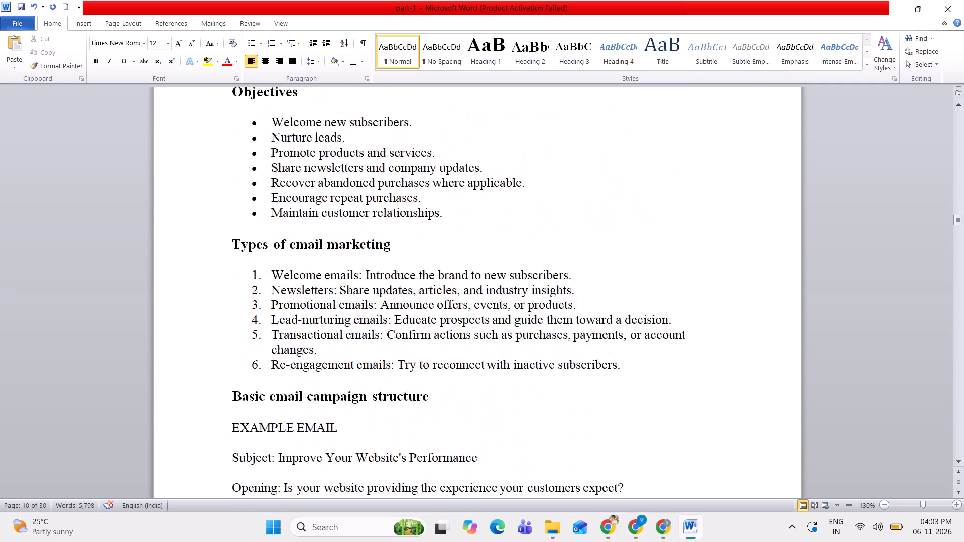
{"action": "scroll", "coordinate": [261, 398], "scroll_direction": "down", "scroll_amount": 4}
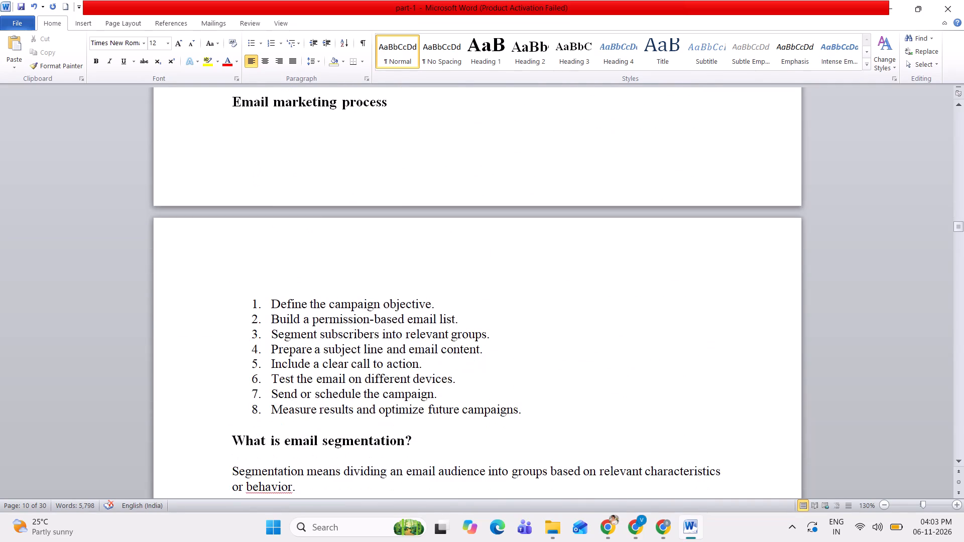
{"action": "scroll", "coordinate": [261, 398], "scroll_direction": "down", "scroll_amount": 3}
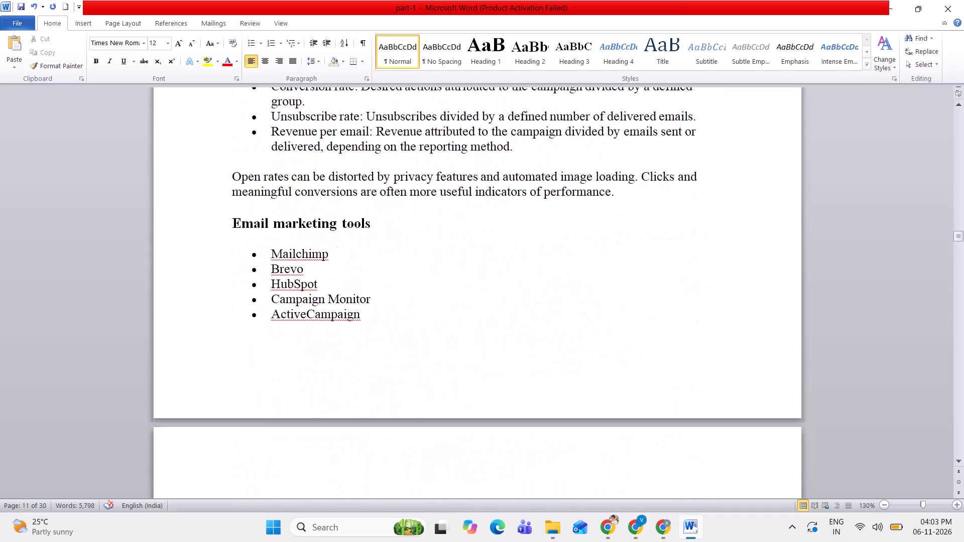
Review the inbound methodology, landing page, lead generation and marketing automation content through the list of automation tools.
{"action": "scroll", "coordinate": [261, 398], "scroll_direction": "down", "scroll_amount": 3}
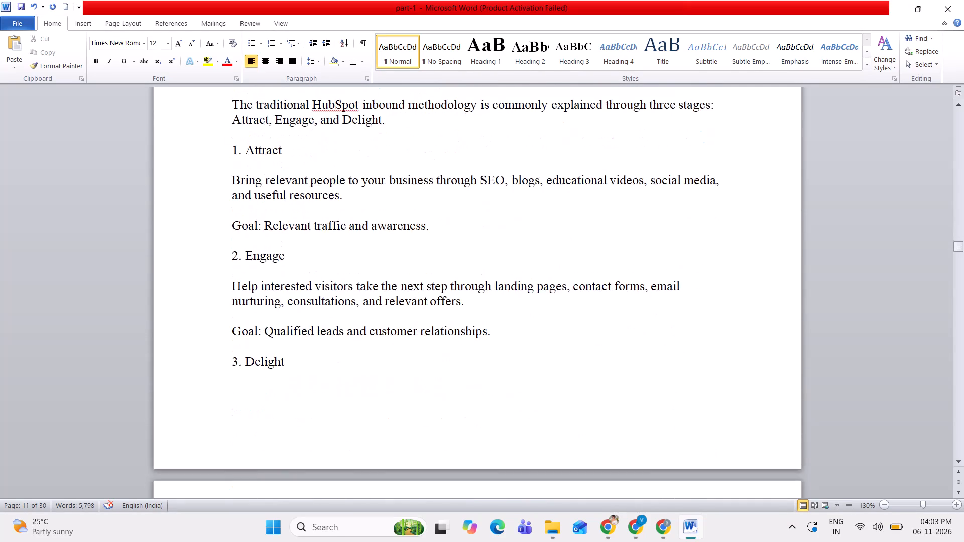
{"action": "scroll", "coordinate": [261, 398], "scroll_direction": "down", "scroll_amount": 5}
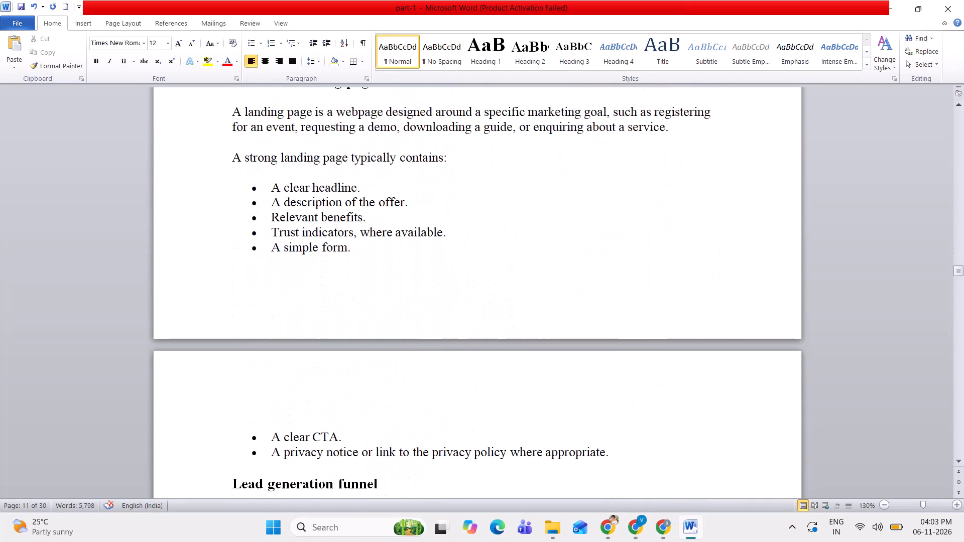
{"action": "scroll", "coordinate": [261, 398], "scroll_direction": "down", "scroll_amount": 5}
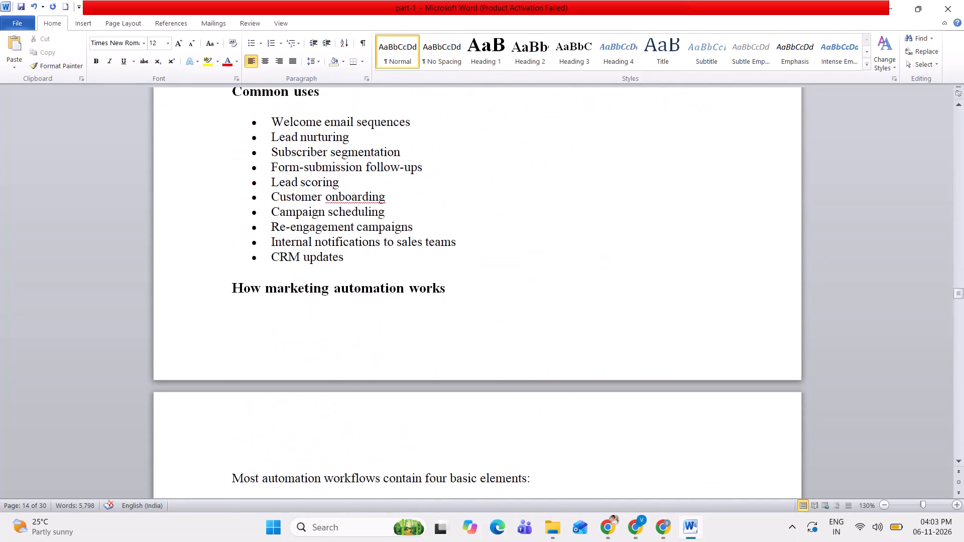
{"action": "scroll", "coordinate": [261, 398], "scroll_direction": "down", "scroll_amount": 5}
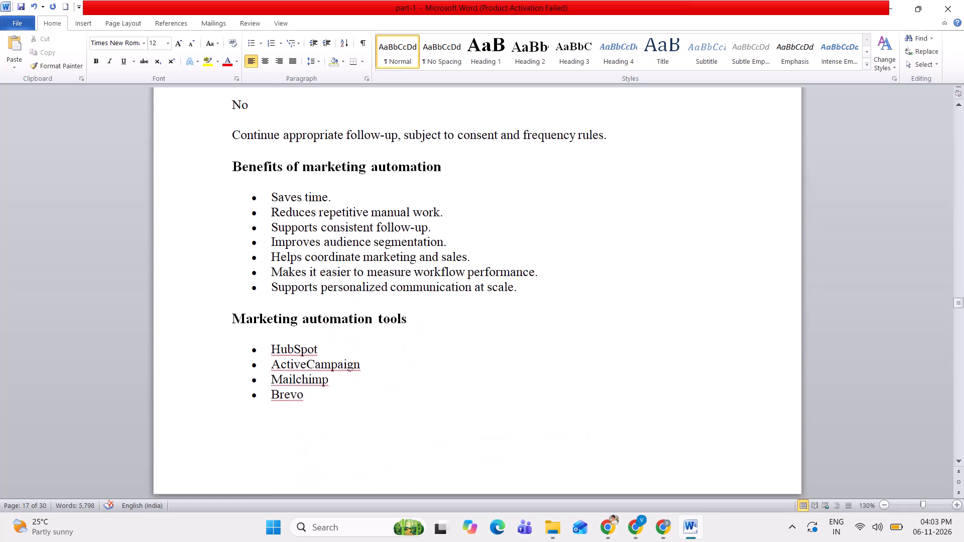
{"action": "scroll", "coordinate": [261, 398], "scroll_direction": "down", "scroll_amount": 1}
Delete the line "Continue appropriate follow-up, subject to consent and frequency rules." from the automated lead-nurturing workflow example.
{"action": "scroll", "coordinate": [261, 398], "scroll_direction": "up", "scroll_amount": 1}
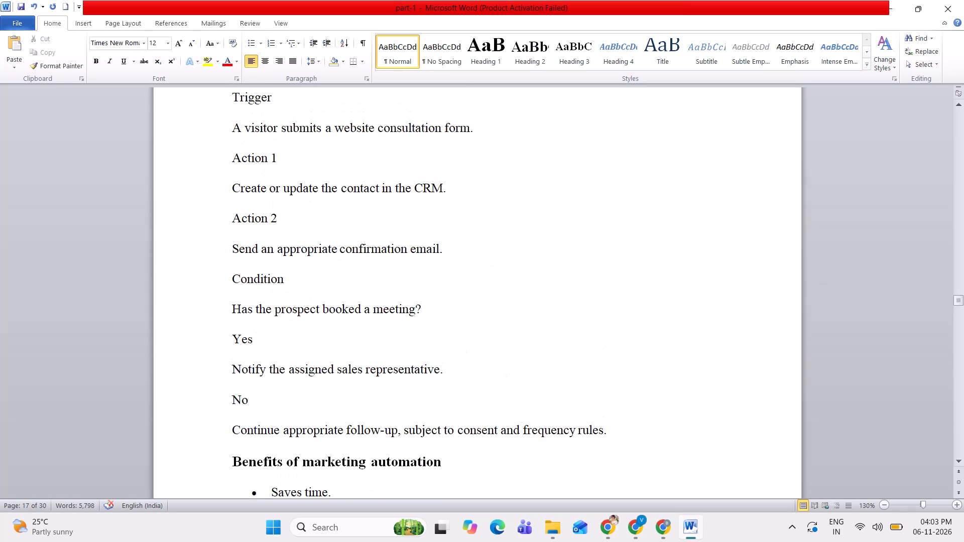
{"action": "scroll", "coordinate": [261, 398], "scroll_direction": "up", "scroll_amount": 2}
{"action": "left_click_drag", "start_coordinate": [222, 428], "coordinate": [413, 424]}
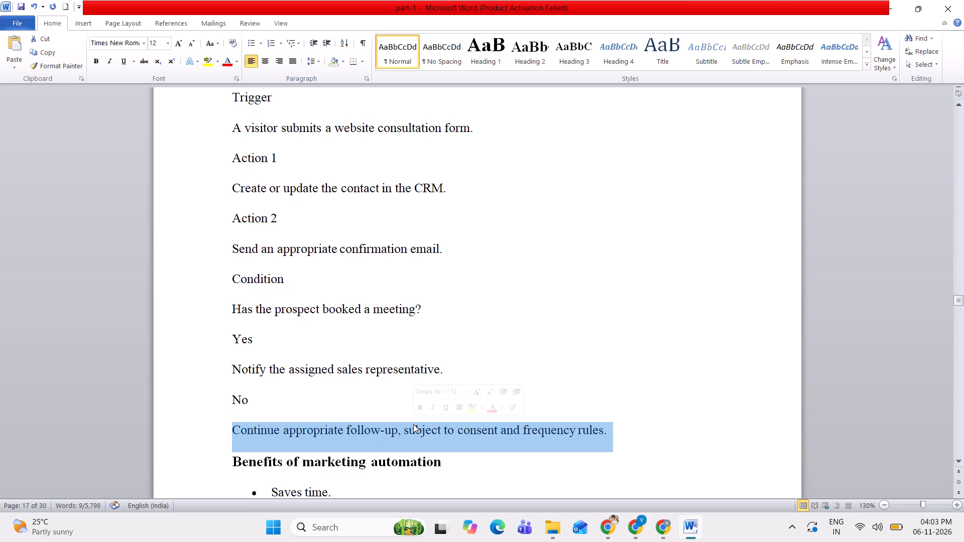
{"action": "key", "text": "Delete"}
Recheck the lead-nurturing workflow, and review the automation KPIs and marketing analytics content through the analytics formulas.
{"action": "scroll", "coordinate": [413, 424], "scroll_direction": "up", "scroll_amount": 1}
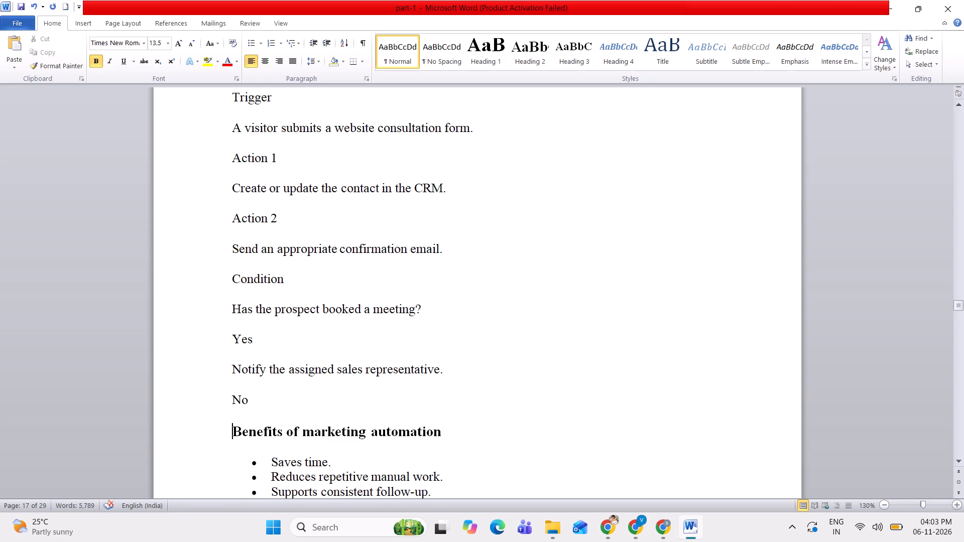
{"action": "scroll", "coordinate": [413, 424], "scroll_direction": "up", "scroll_amount": 1}
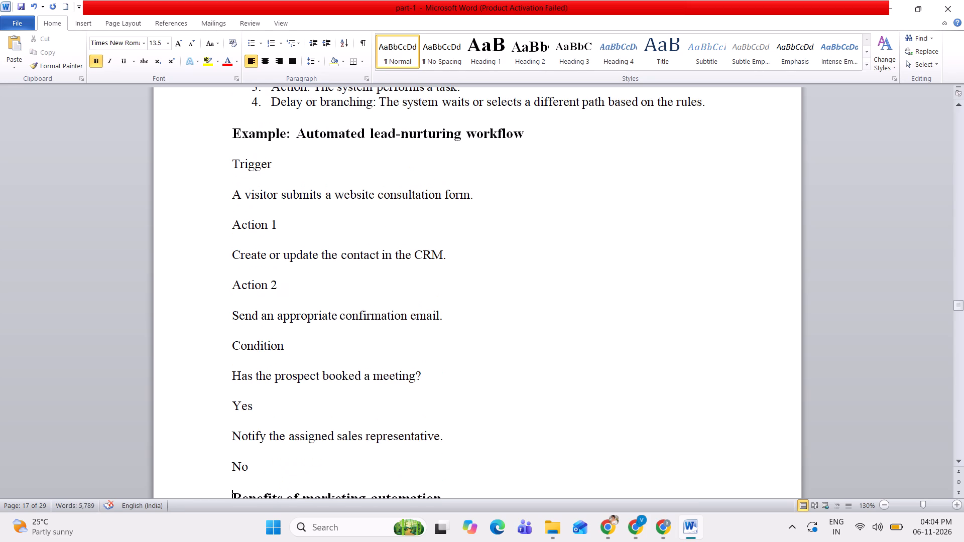
{"action": "scroll", "coordinate": [413, 424], "scroll_direction": "down", "scroll_amount": 6}
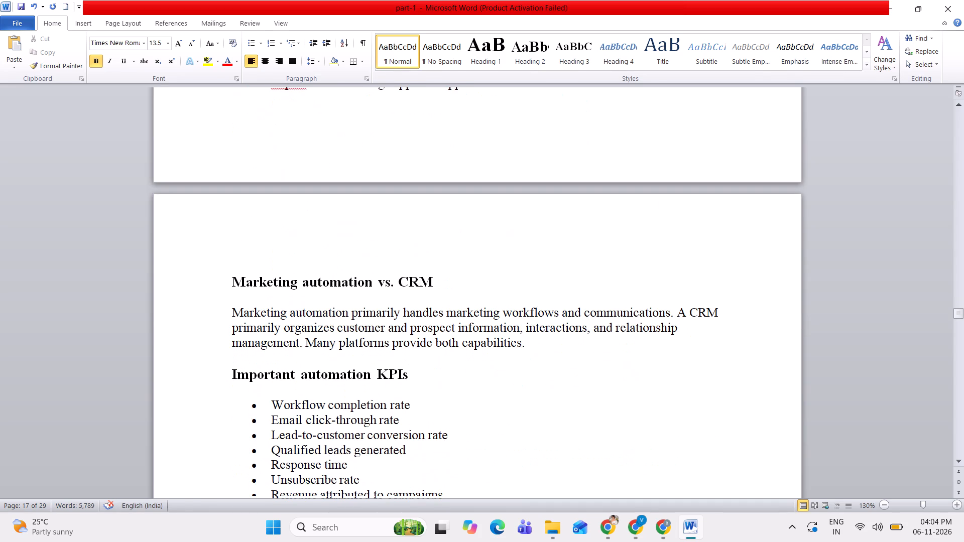
{"action": "scroll", "coordinate": [413, 424], "scroll_direction": "down", "scroll_amount": 3}
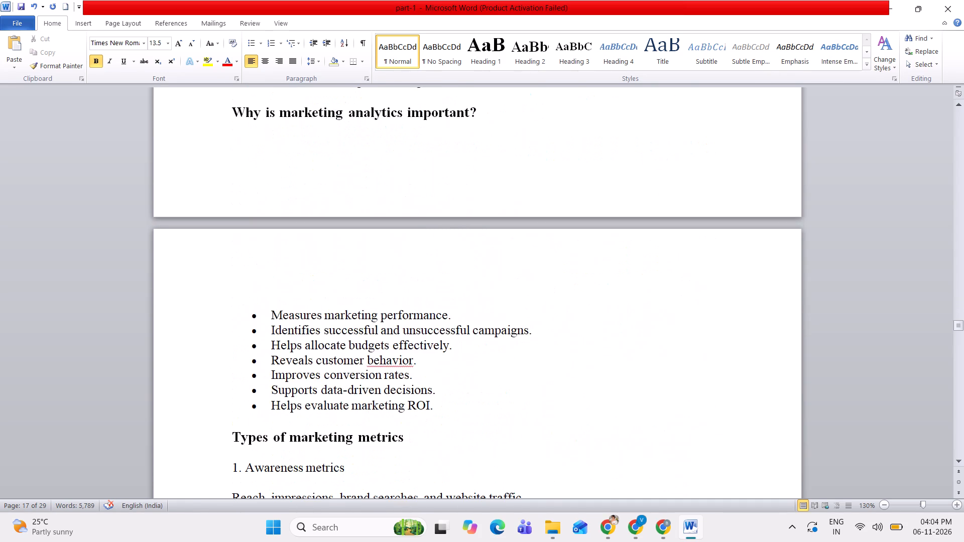
{"action": "scroll", "coordinate": [413, 424], "scroll_direction": "right", "scroll_amount": 2}
{"action": "scroll", "coordinate": [413, 424], "scroll_direction": "down", "scroll_amount": 1}
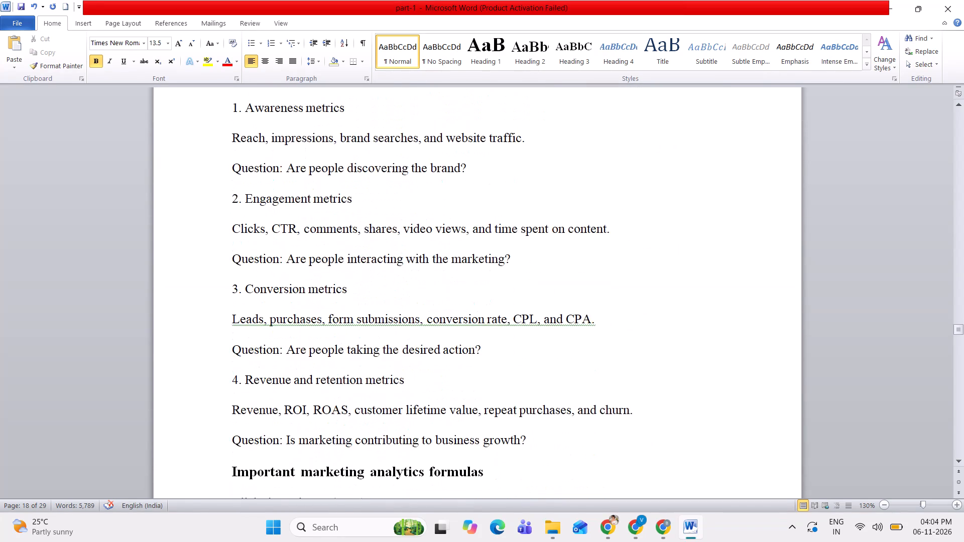
{"action": "scroll", "coordinate": [413, 424], "scroll_direction": "down", "scroll_amount": 2}
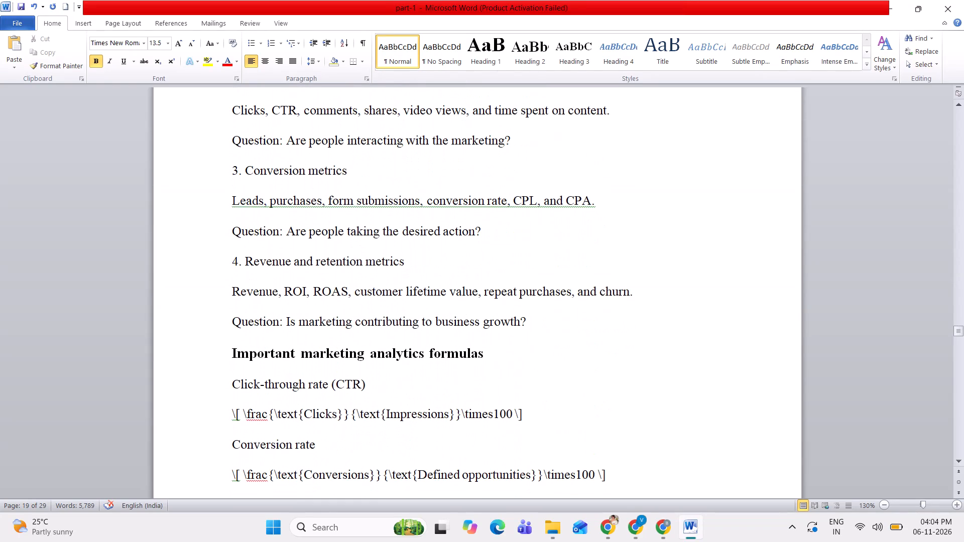
{"action": "scroll", "coordinate": [413, 424], "scroll_direction": "down", "scroll_amount": 1}
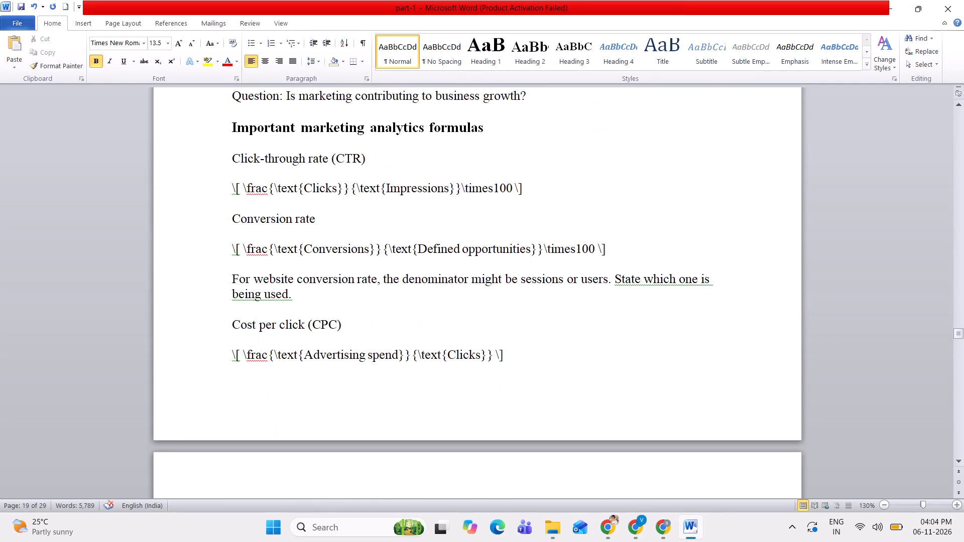
Delete the "Important marketing analytics formulas" heading and all content below it through the Marketing ROI formula.
{"action": "left_click_drag", "start_coordinate": [219, 124], "coordinate": [243, 178]}
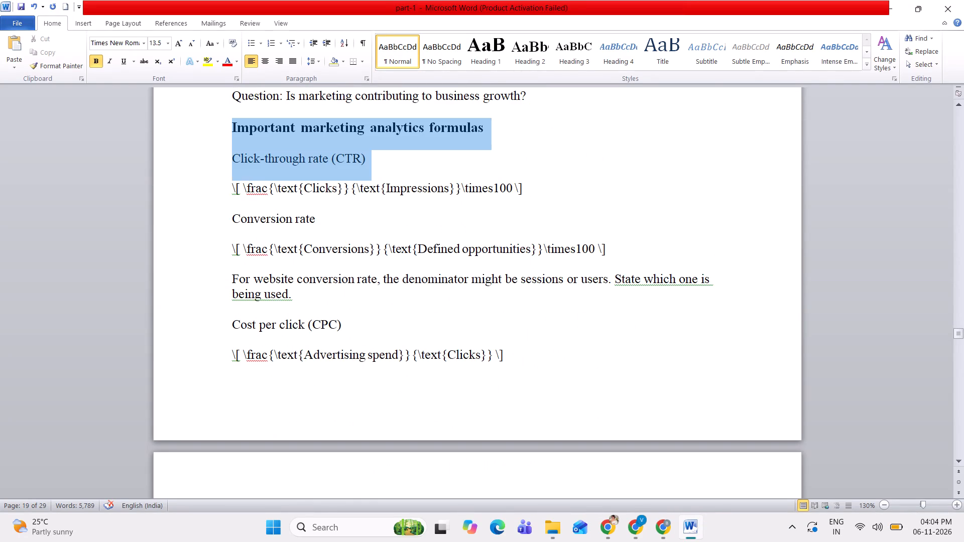
{"action": "left_click_drag", "start_coordinate": [243, 178], "coordinate": [304, 470]}
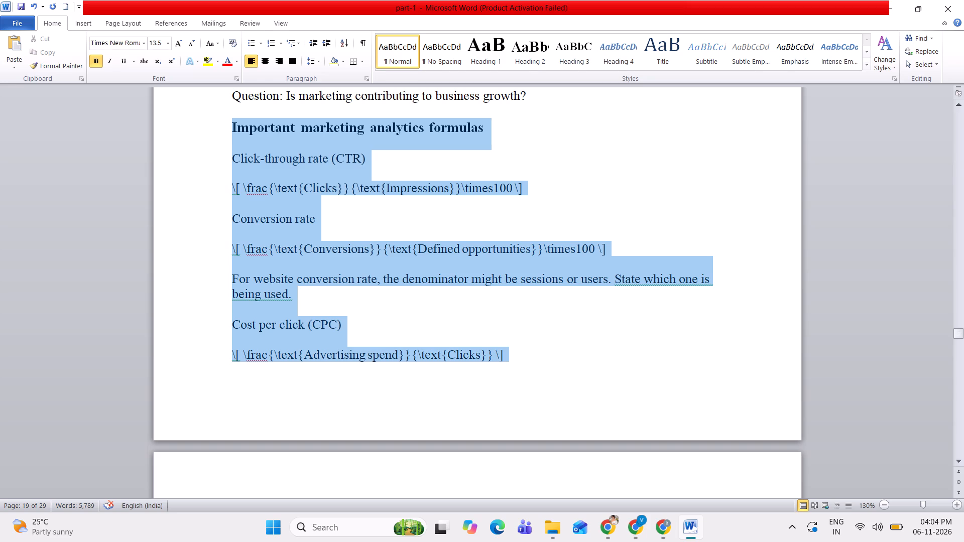
{"action": "left_click_drag", "start_coordinate": [304, 470], "coordinate": [283, 250]}
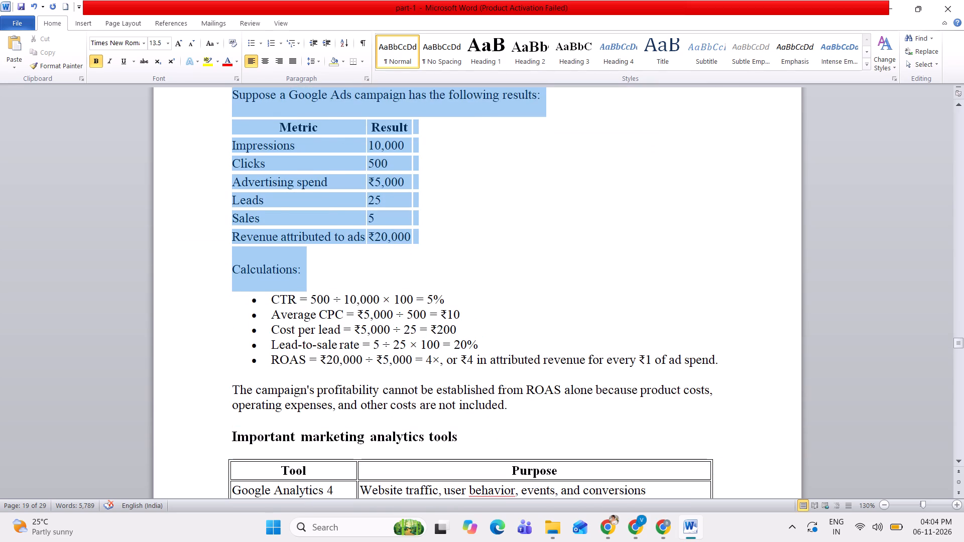
{"action": "left_click_drag", "start_coordinate": [283, 250], "coordinate": [281, 66]}
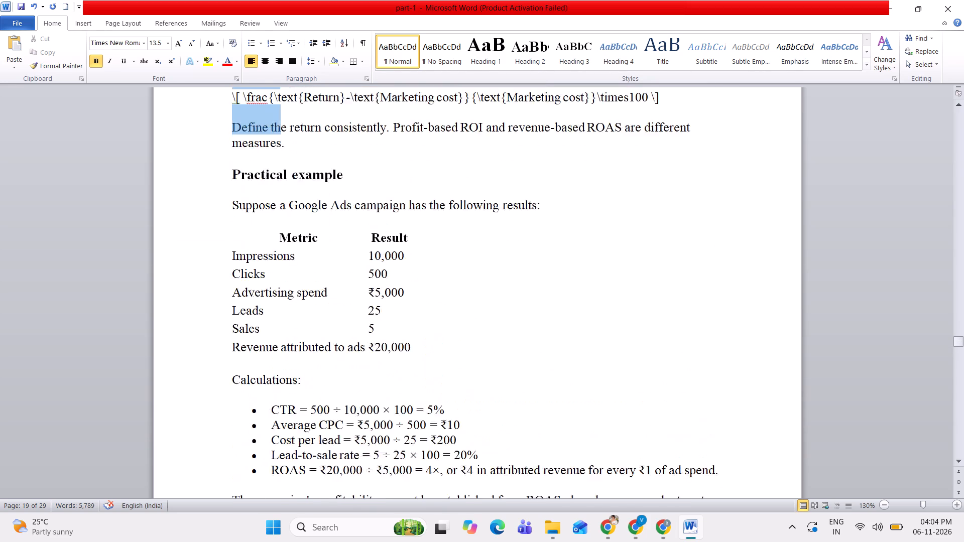
{"action": "left_click_drag", "start_coordinate": [281, 66], "coordinate": [262, 185]}
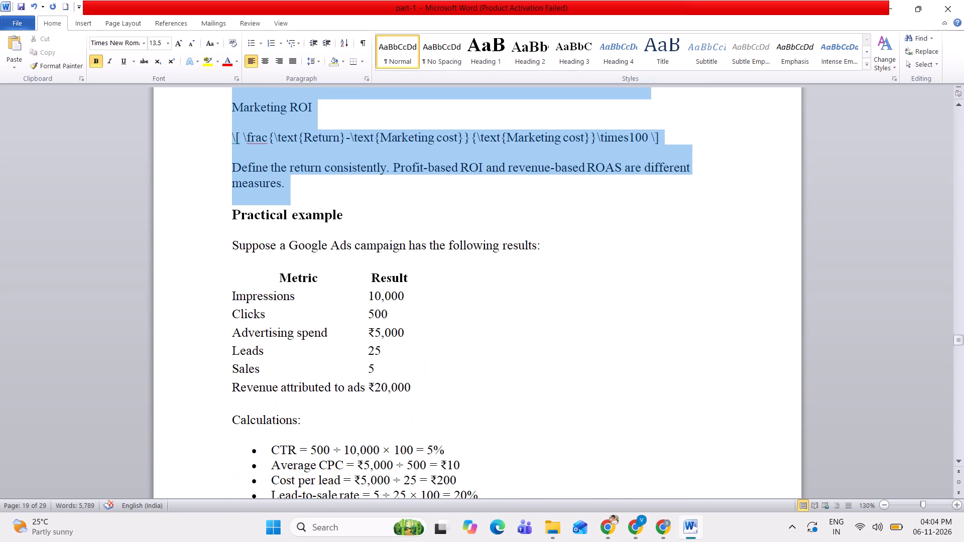
{"action": "left_click_drag", "start_coordinate": [262, 185], "coordinate": [263, 171]}
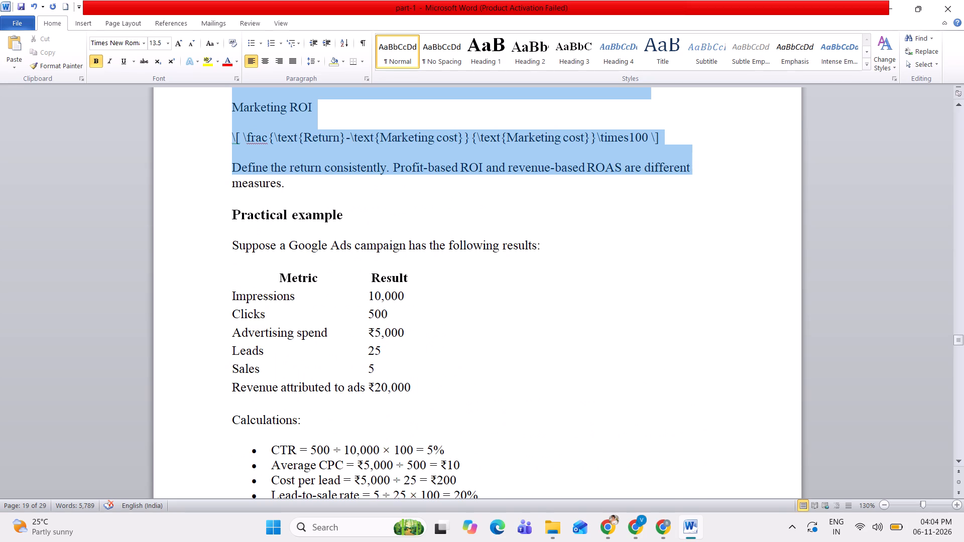
{"action": "left_click_drag", "start_coordinate": [263, 171], "coordinate": [331, 141]}
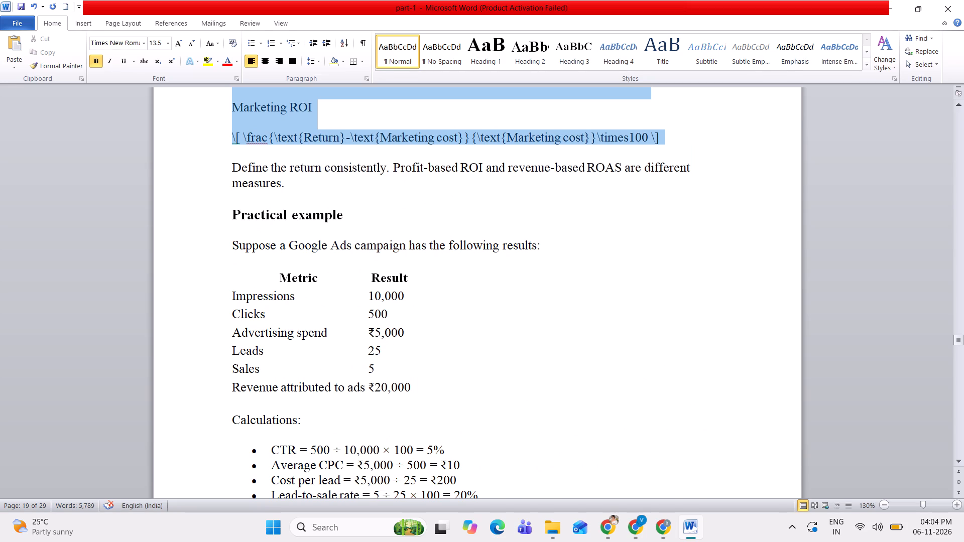
{"action": "left_click_drag", "start_coordinate": [331, 141], "coordinate": [372, 141]}
{"action": "key", "text": "Delete"}
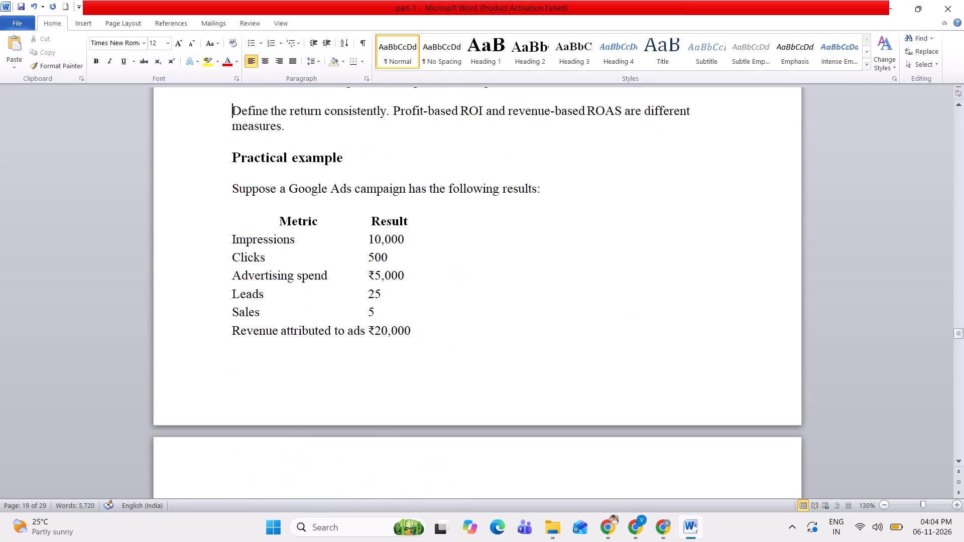
Delete the line "Question: Is marketing contributing to business growth?" under Revenue and retention metrics.
{"action": "scroll", "coordinate": [372, 141], "scroll_direction": "up", "scroll_amount": 1}
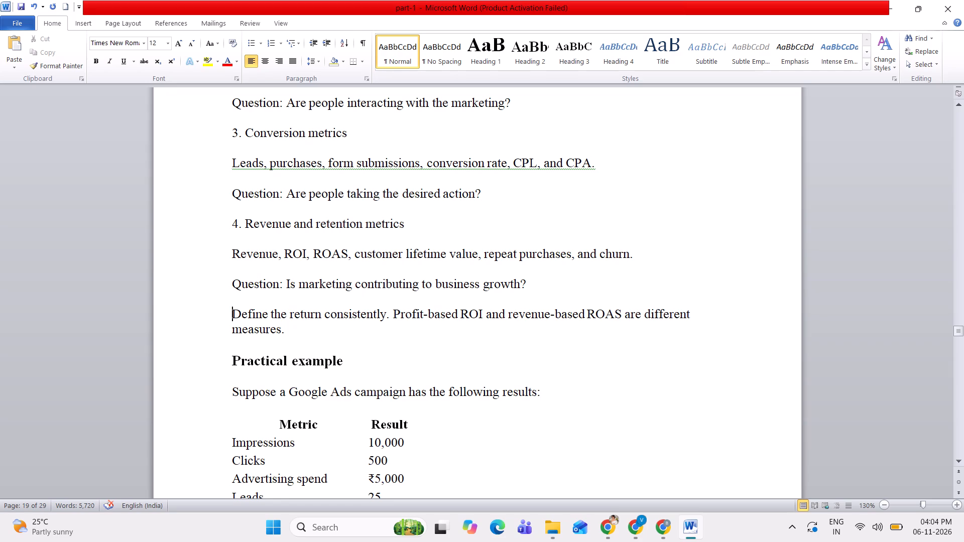
{"action": "left_click_drag", "start_coordinate": [233, 280], "coordinate": [326, 294]}
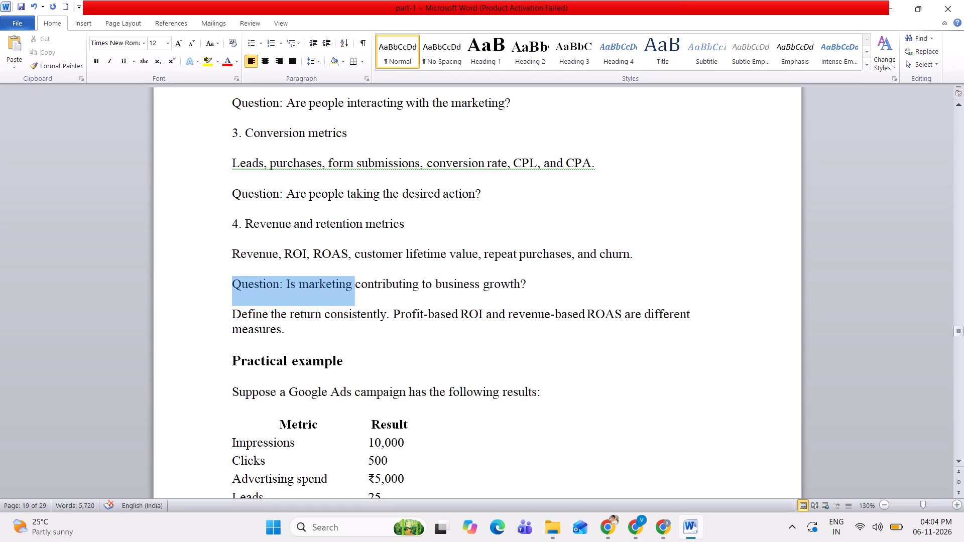
{"action": "left_click_drag", "start_coordinate": [326, 294], "coordinate": [524, 301]}
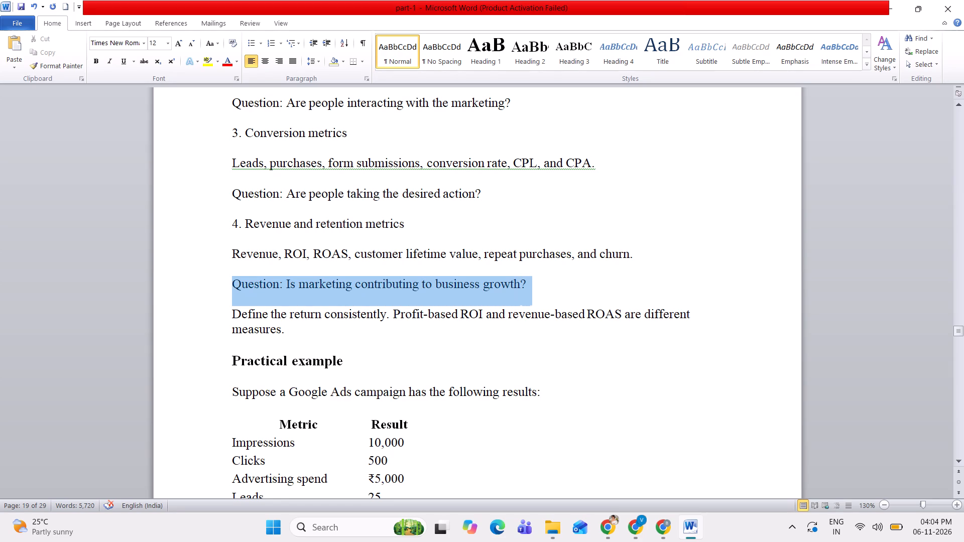
{"action": "left_click_drag", "start_coordinate": [524, 301], "coordinate": [547, 301]}
{"action": "key", "text": "Delete"}
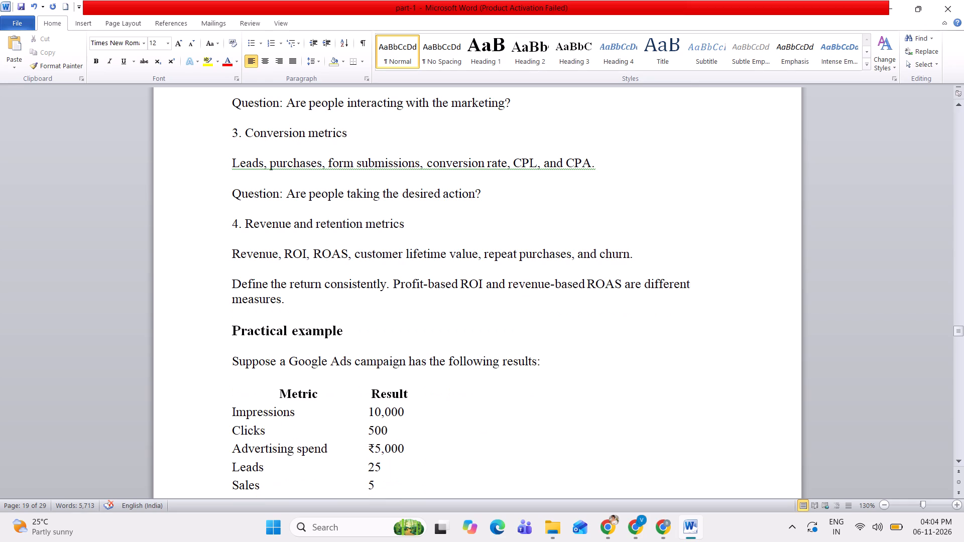
Delete the word "Practical" from the "Practical example" heading above the Google Ads campaign results.
{"action": "scroll", "coordinate": [547, 301], "scroll_direction": "down", "scroll_amount": 1}
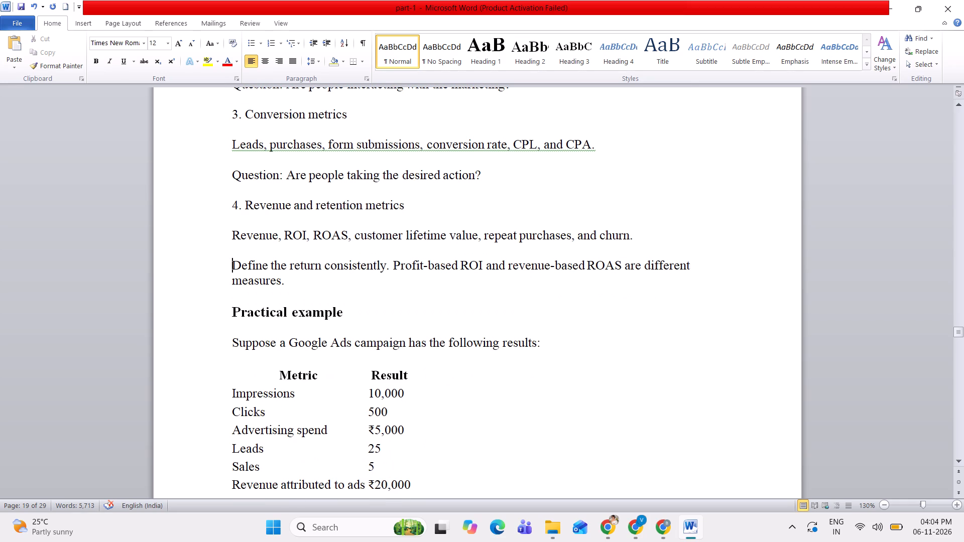
{"action": "scroll", "coordinate": [547, 301], "scroll_direction": "down", "scroll_amount": 1}
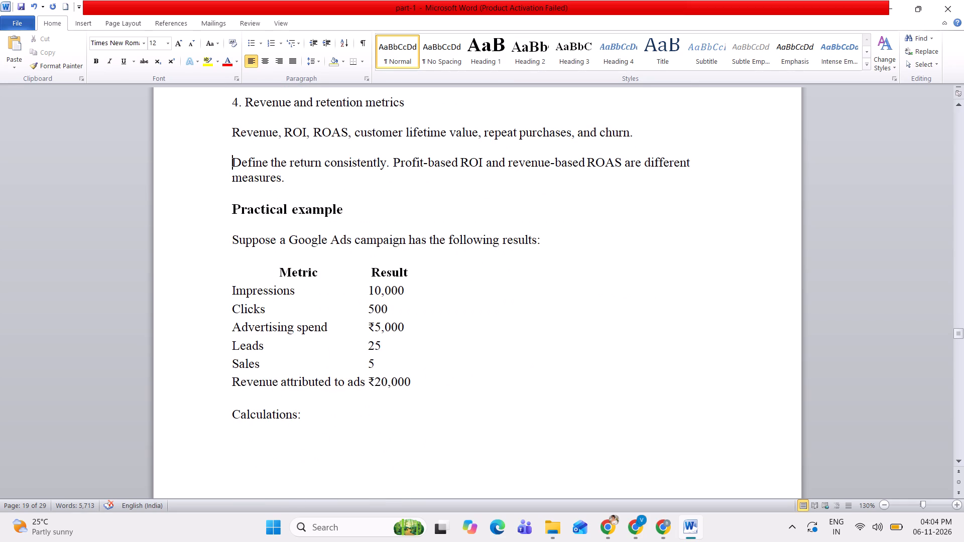
{"action": "left_click_drag", "start_coordinate": [288, 211], "coordinate": [221, 222]}
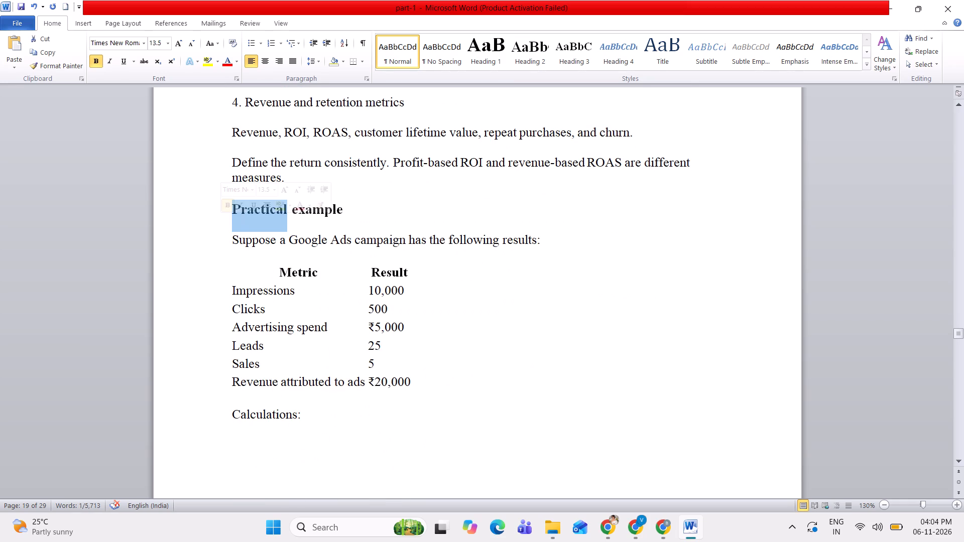
{"action": "key", "text": "Delete"}
Delete the "Interview question:" label before "What is the difference between GA4 and Google Search Console?".
{"action": "scroll", "coordinate": [221, 222], "scroll_direction": "down", "scroll_amount": 1}
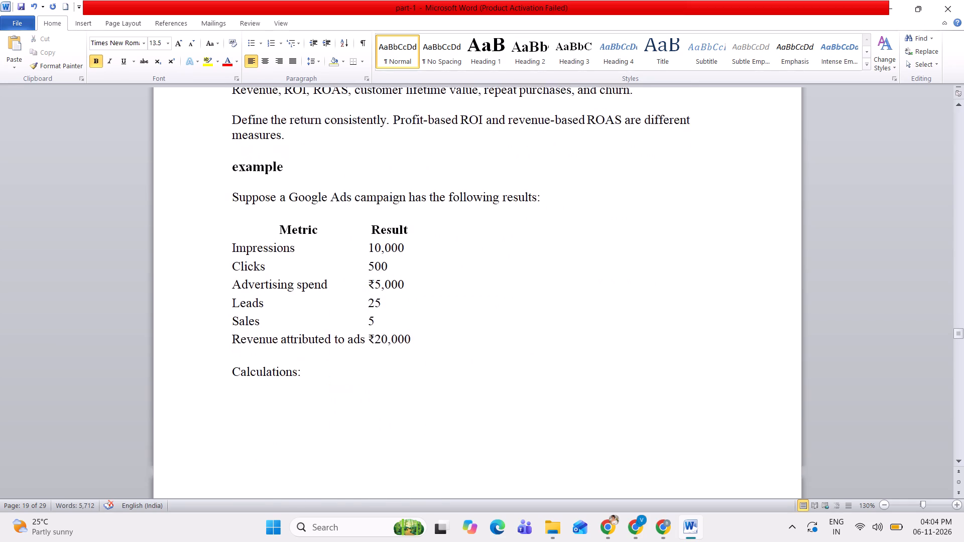
{"action": "scroll", "coordinate": [221, 222], "scroll_direction": "down", "scroll_amount": 4}
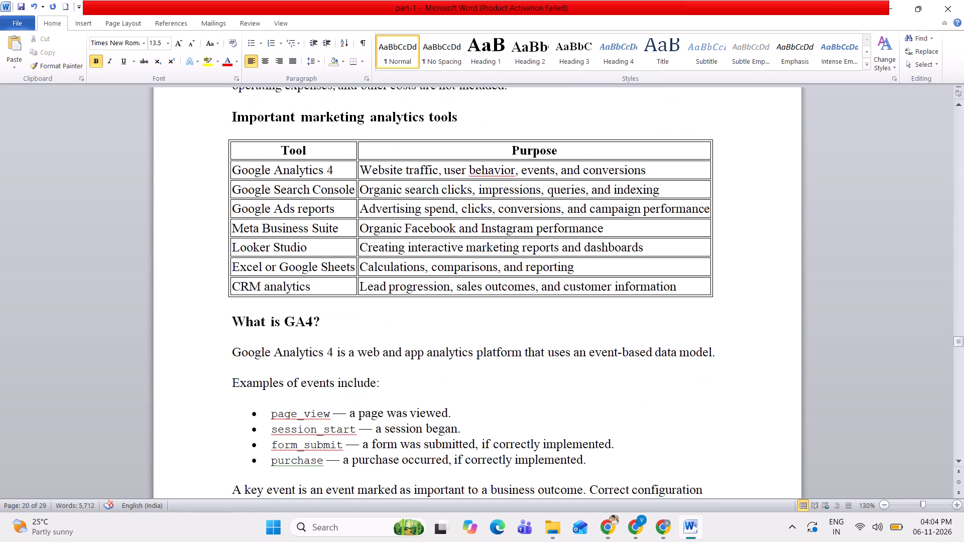
{"action": "scroll", "coordinate": [221, 222], "scroll_direction": "down", "scroll_amount": 4}
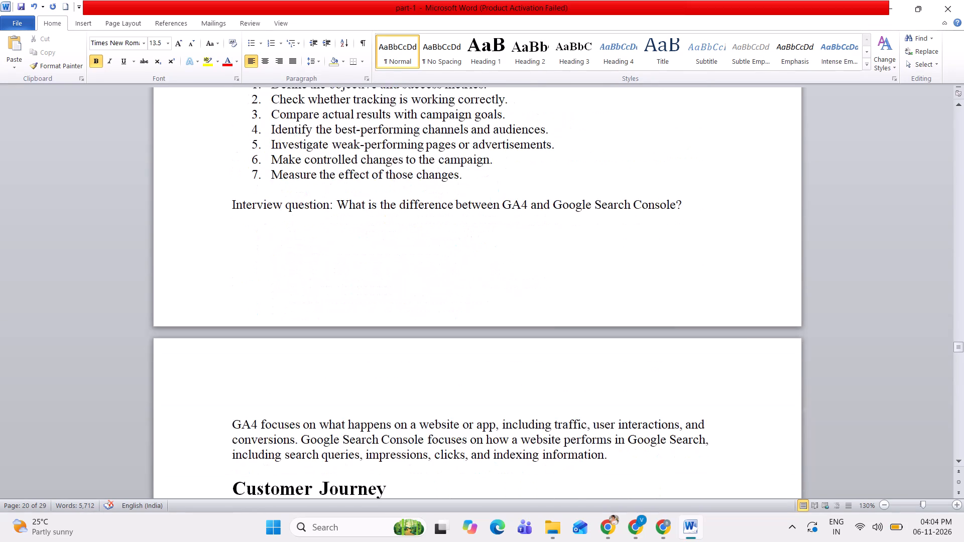
{"action": "left_click_drag", "start_coordinate": [334, 204], "coordinate": [268, 201]}
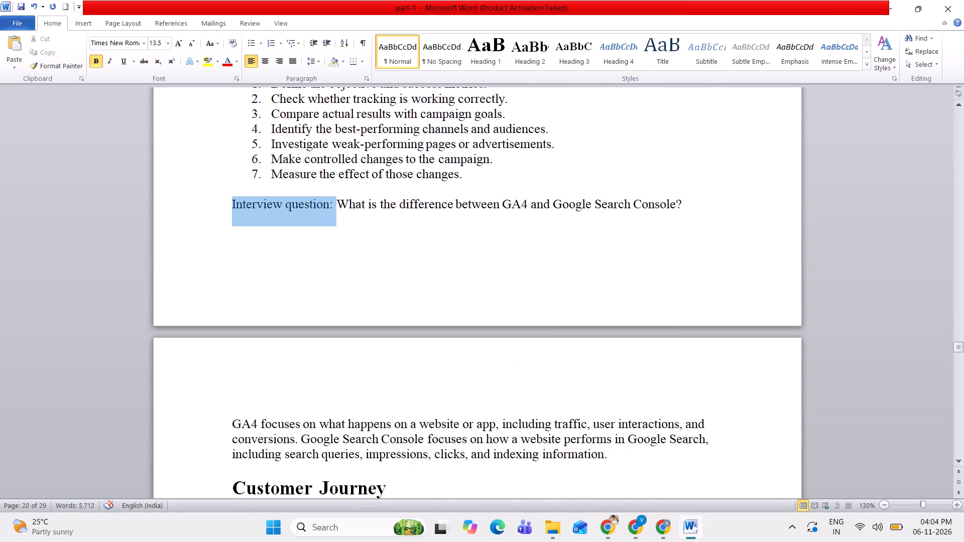
{"action": "left_click_drag", "start_coordinate": [268, 201], "coordinate": [259, 202]}
{"action": "key", "text": "Delete"}
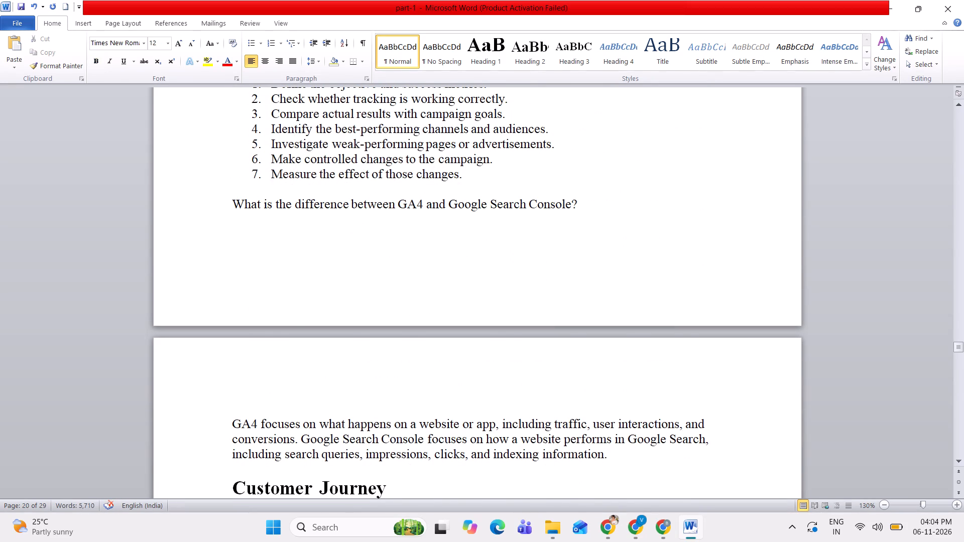
Delete the paragraph beginning "These stages are a useful framework" after the Advocacy stage of the customer journey.
{"action": "scroll", "coordinate": [259, 202], "scroll_direction": "down", "scroll_amount": 2}
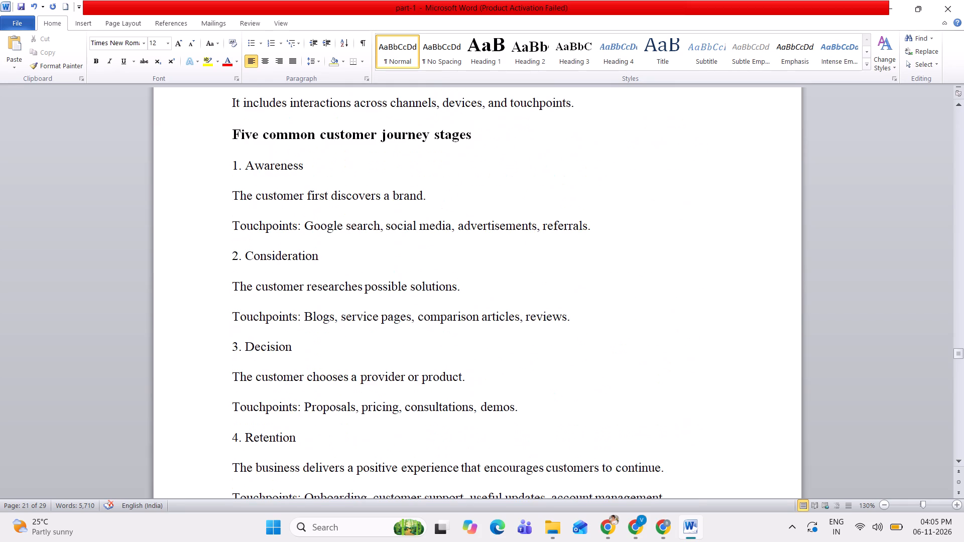
{"action": "scroll", "coordinate": [259, 202], "scroll_direction": "down", "scroll_amount": 2}
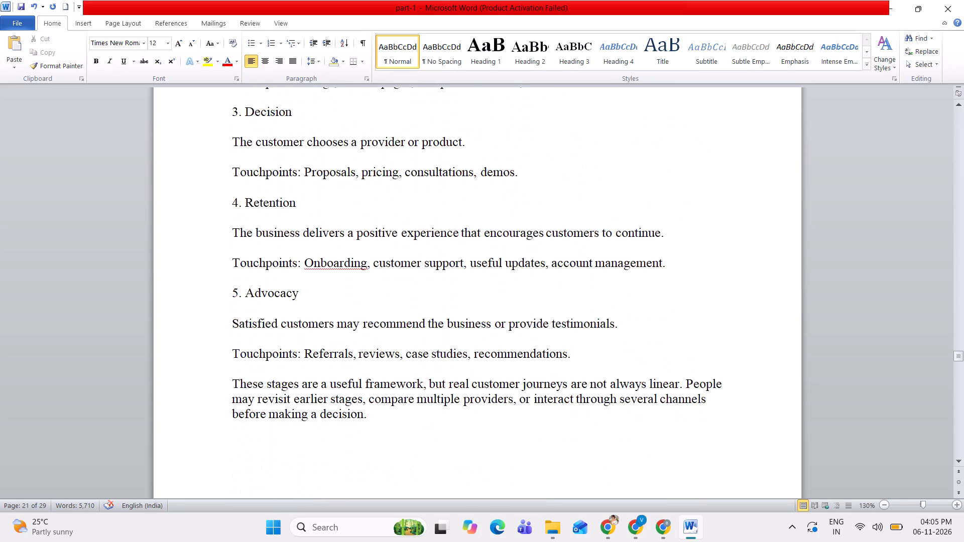
{"action": "scroll", "coordinate": [259, 202], "scroll_direction": "down", "scroll_amount": 1}
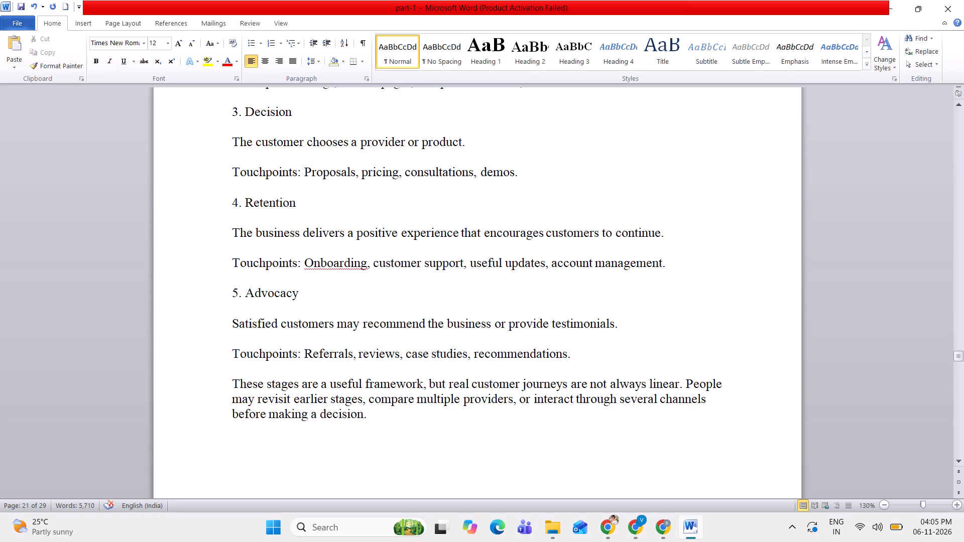
{"action": "left_click_drag", "start_coordinate": [223, 378], "coordinate": [382, 444]}
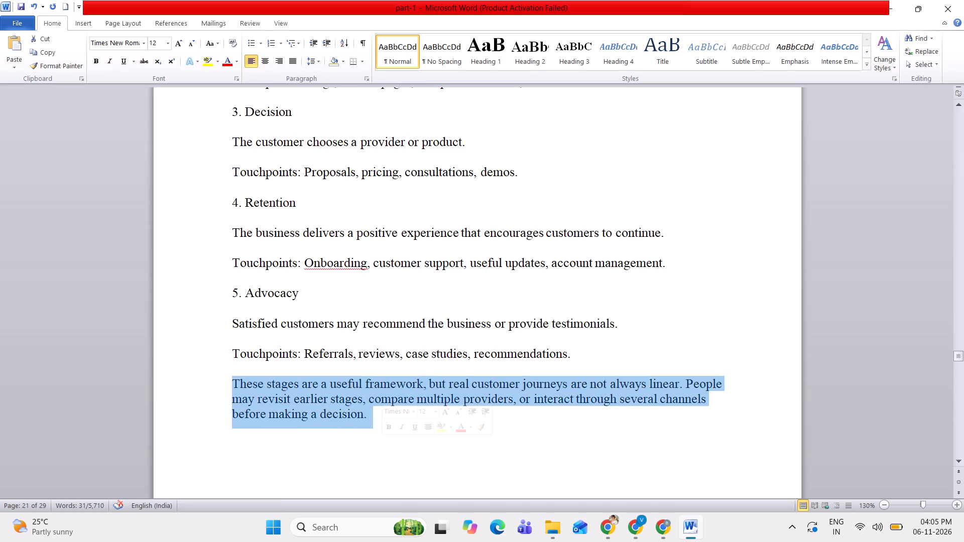
{"action": "key", "text": "Delete"}
Delete the paragraph beginning "Access should be limited appropriately" below the list of CRM record contents.
{"action": "scroll", "coordinate": [382, 444], "scroll_direction": "down", "scroll_amount": 1}
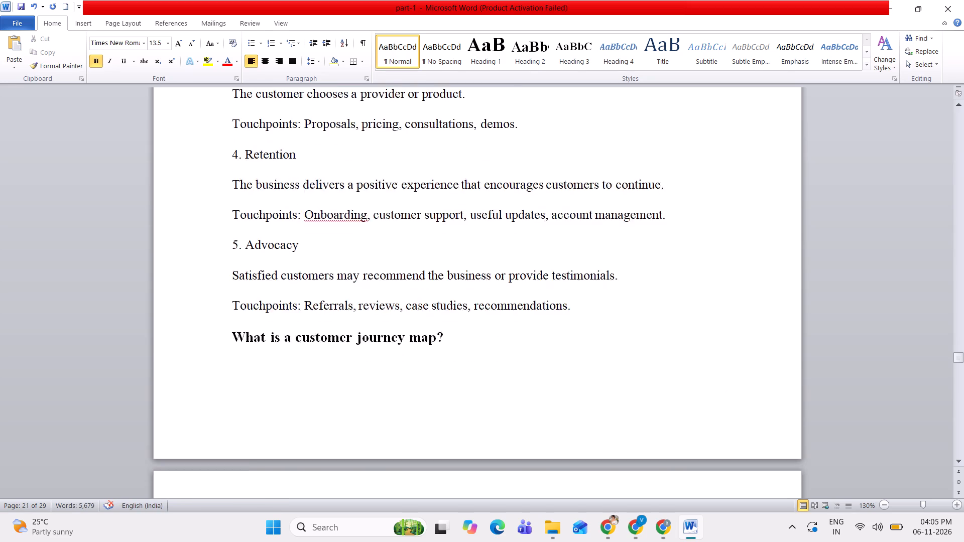
{"action": "scroll", "coordinate": [382, 444], "scroll_direction": "down", "scroll_amount": 4}
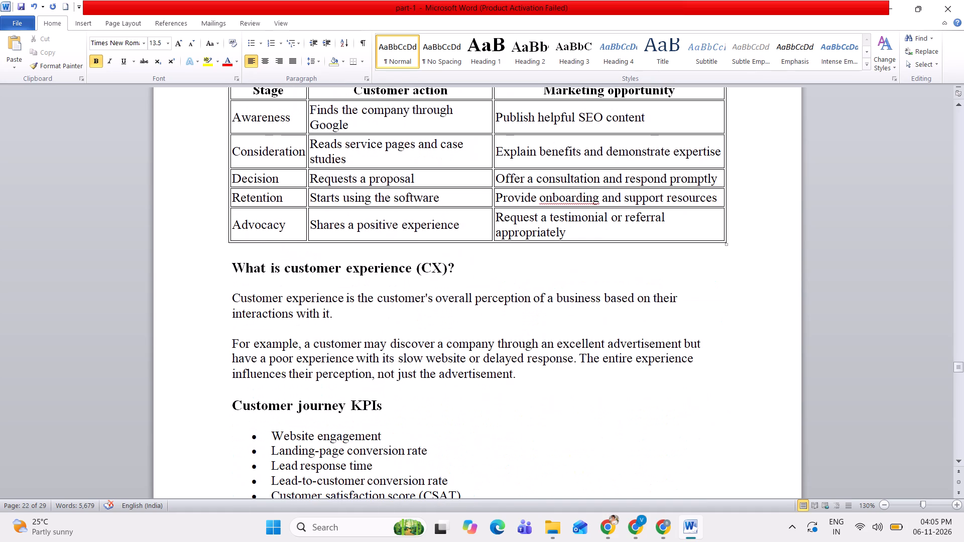
{"action": "scroll", "coordinate": [382, 444], "scroll_direction": "down", "scroll_amount": 3}
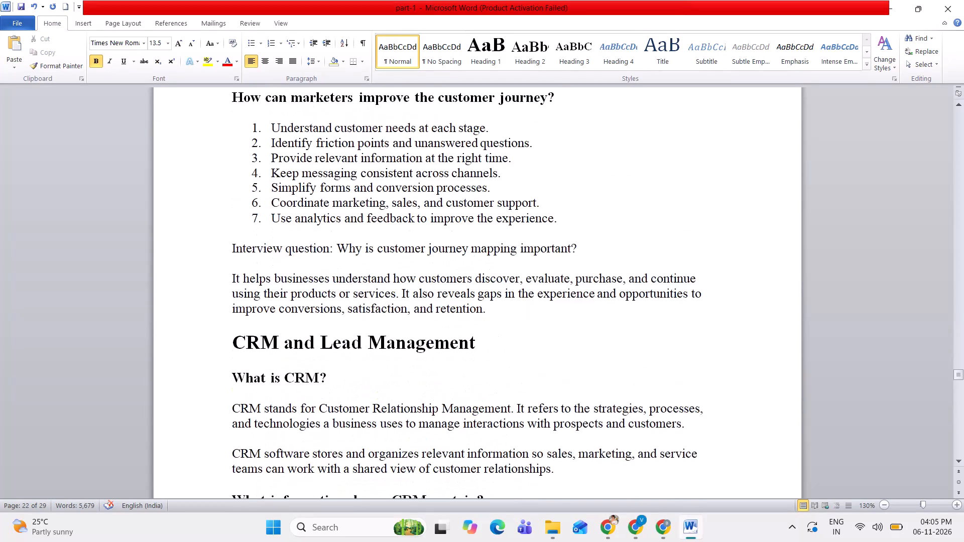
{"action": "scroll", "coordinate": [382, 444], "scroll_direction": "down", "scroll_amount": 2}
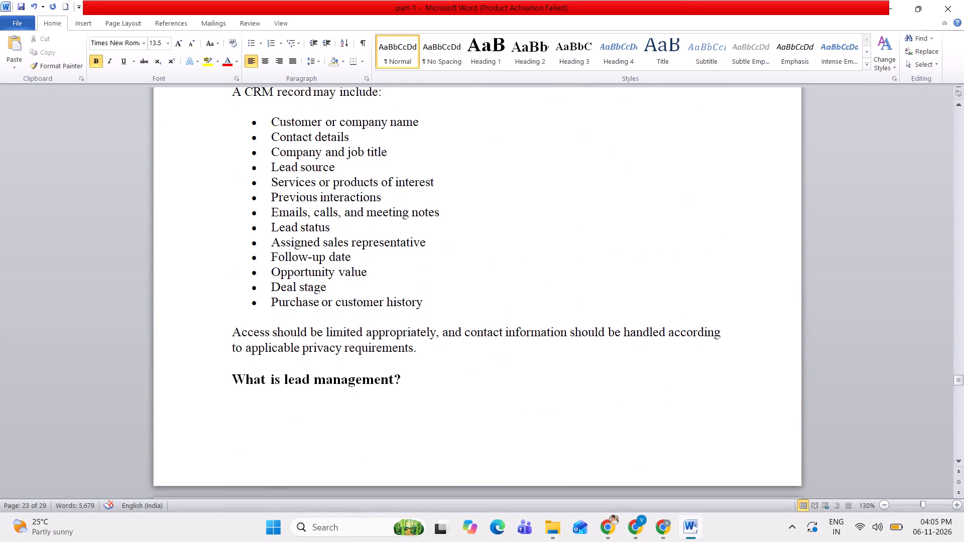
{"action": "left_click_drag", "start_coordinate": [233, 322], "coordinate": [402, 348]}
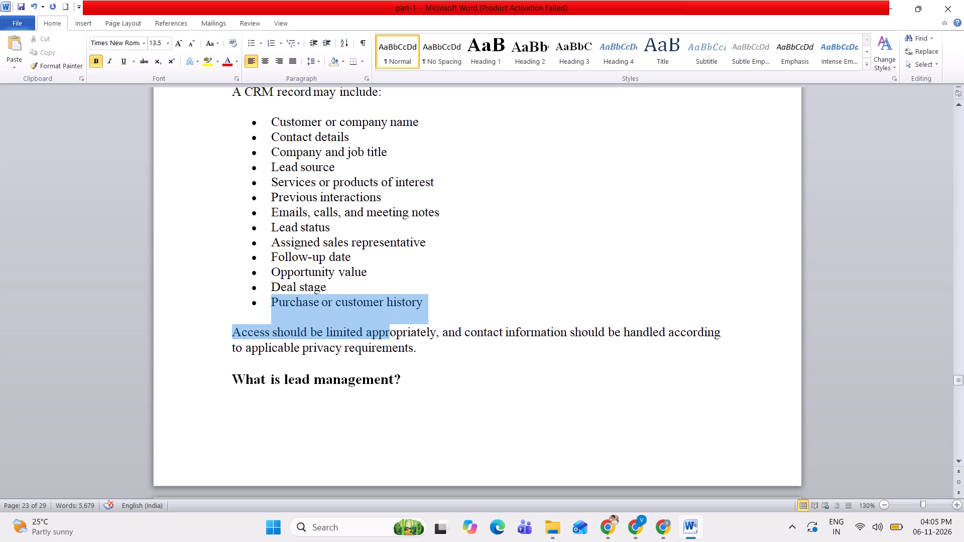
{"action": "left_click_drag", "start_coordinate": [402, 348], "coordinate": [451, 361]}
{"action": "left_click", "coordinate": [451, 361]}
{"action": "left_click_drag", "start_coordinate": [451, 361], "coordinate": [228, 330]}
{"action": "key", "text": "Delete"}
Review the content from the lead management process through lead qualification, sales pipeline and CRM comparison to the digital marketing quiz.
{"action": "scroll", "coordinate": [228, 330], "scroll_direction": "down", "scroll_amount": 2}
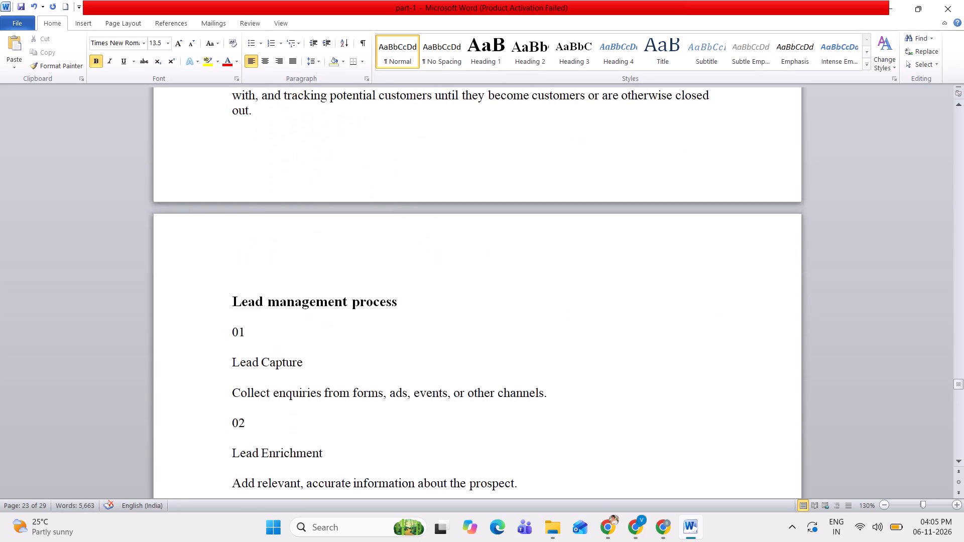
{"action": "scroll", "coordinate": [228, 330], "scroll_direction": "down", "scroll_amount": 3}
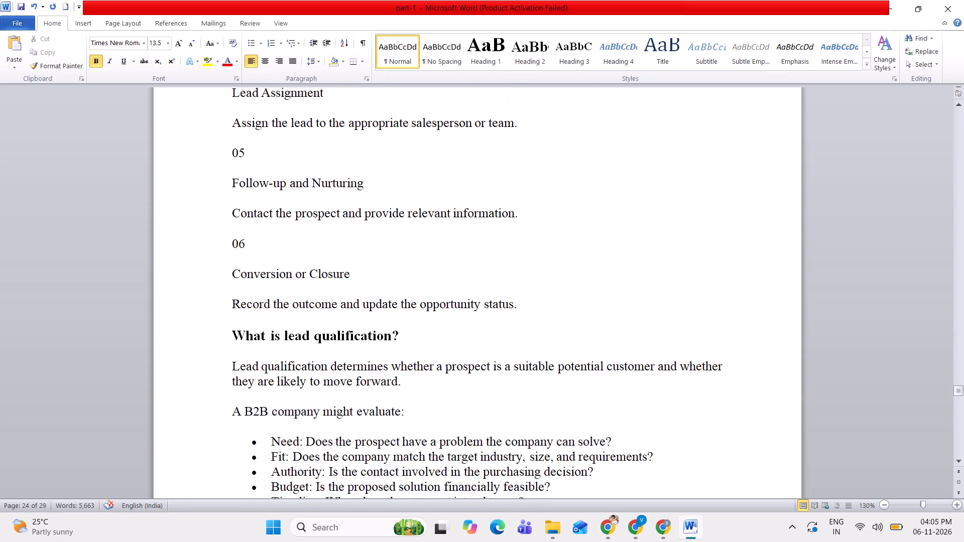
{"action": "scroll", "coordinate": [228, 330], "scroll_direction": "down", "scroll_amount": 1}
{"action": "scroll", "coordinate": [228, 330], "scroll_direction": "up", "scroll_amount": 1}
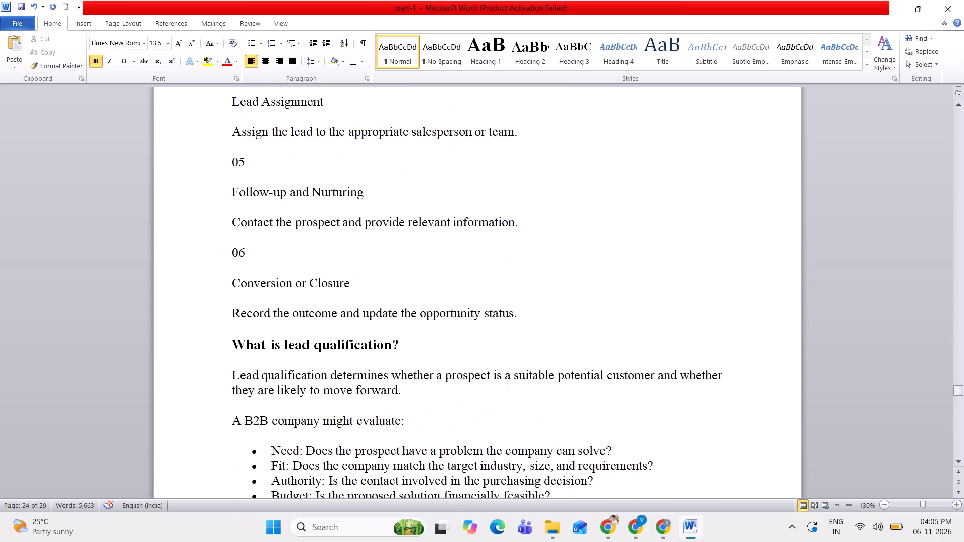
{"action": "scroll", "coordinate": [228, 330], "scroll_direction": "down", "scroll_amount": 4}
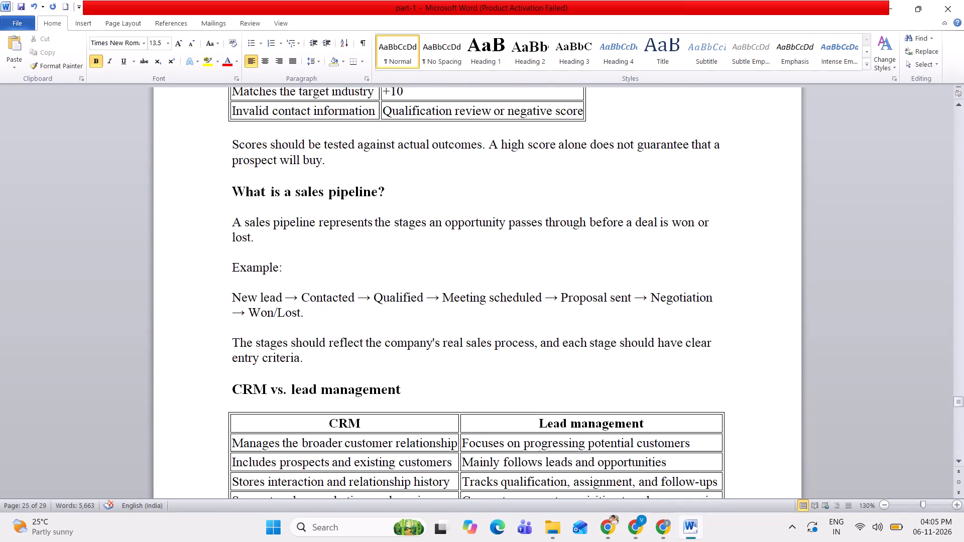
{"action": "scroll", "coordinate": [228, 330], "scroll_direction": "down", "scroll_amount": 1}
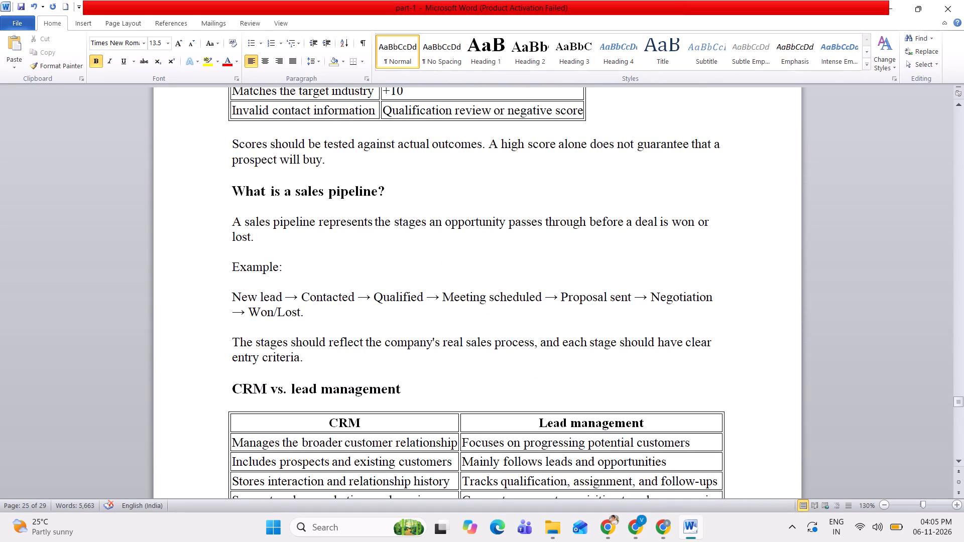
{"action": "scroll", "coordinate": [349, 289], "scroll_direction": "down", "scroll_amount": 6}
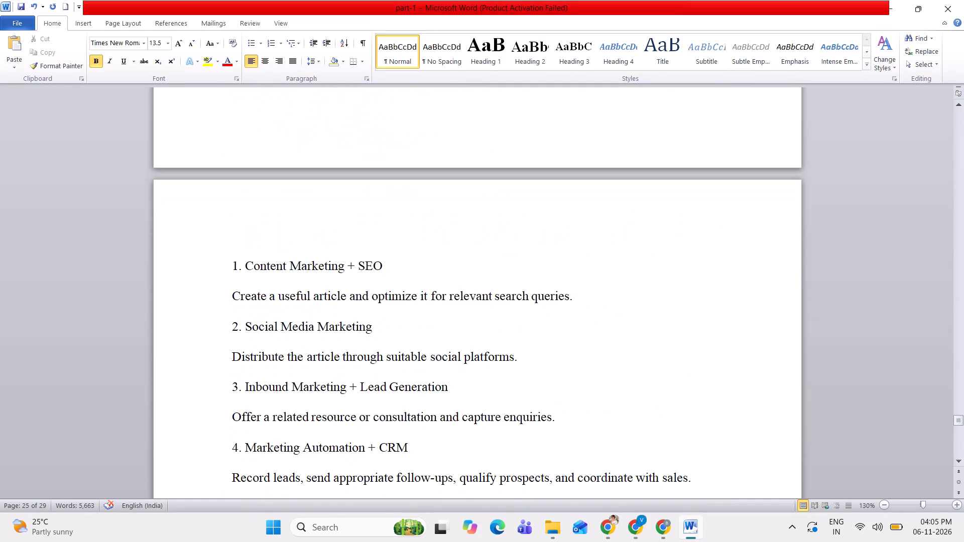
{"action": "scroll", "coordinate": [349, 289], "scroll_direction": "down", "scroll_amount": 5}
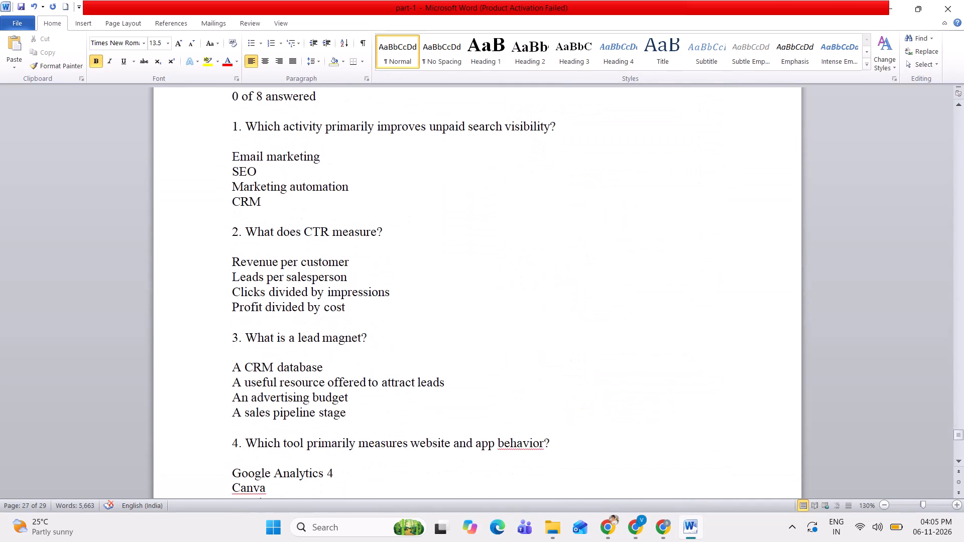
Delete the entire "Digital marketing quiz" section, from its heading through question 8 and its answer options.
{"action": "scroll", "coordinate": [349, 289], "scroll_direction": "up", "scroll_amount": 1}
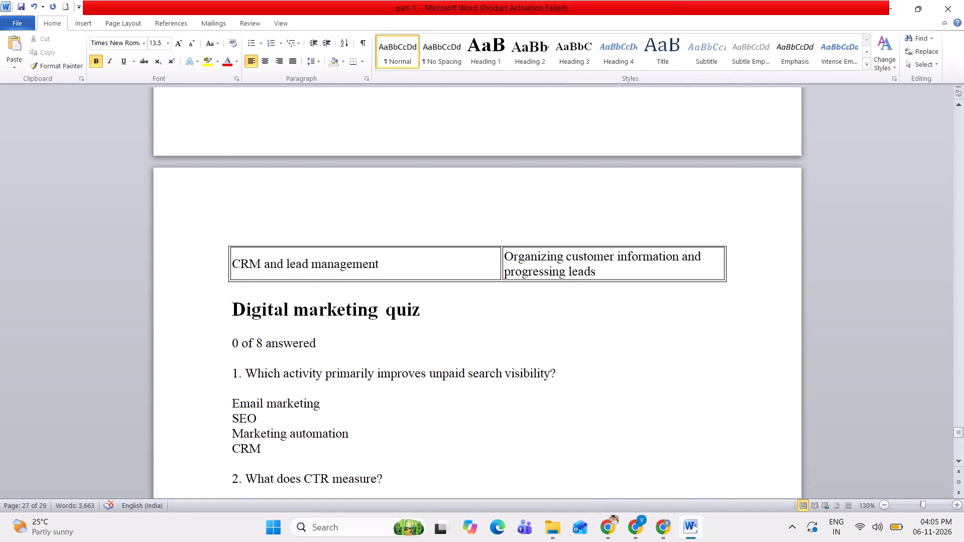
{"action": "scroll", "coordinate": [294, 338], "scroll_direction": "down", "scroll_amount": 1}
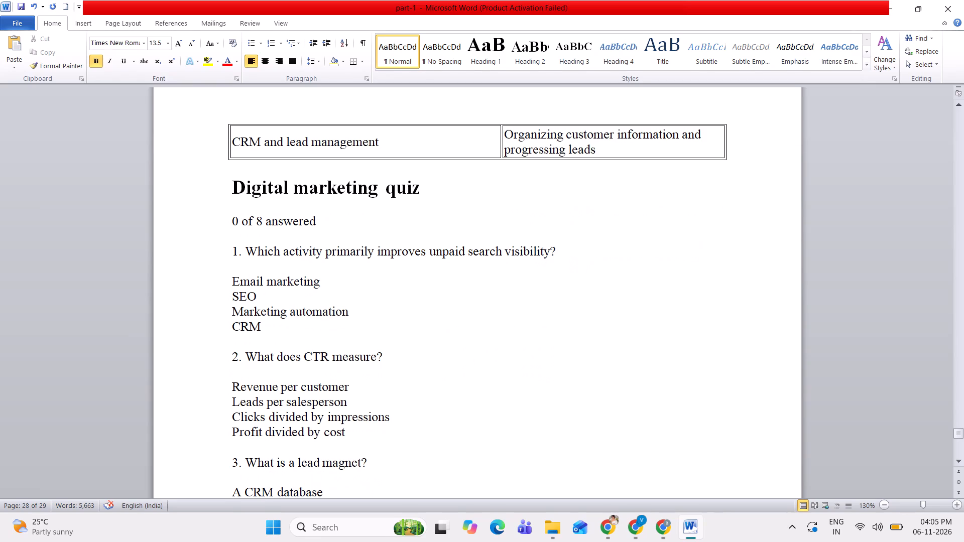
{"action": "left_click_drag", "start_coordinate": [223, 197], "coordinate": [419, 472]}
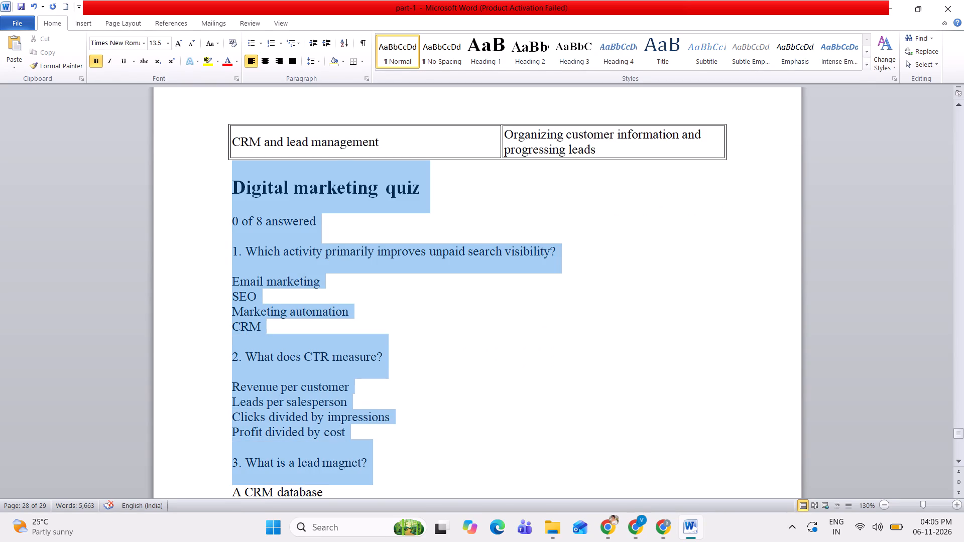
{"action": "left_click_drag", "start_coordinate": [419, 472], "coordinate": [585, 502]}
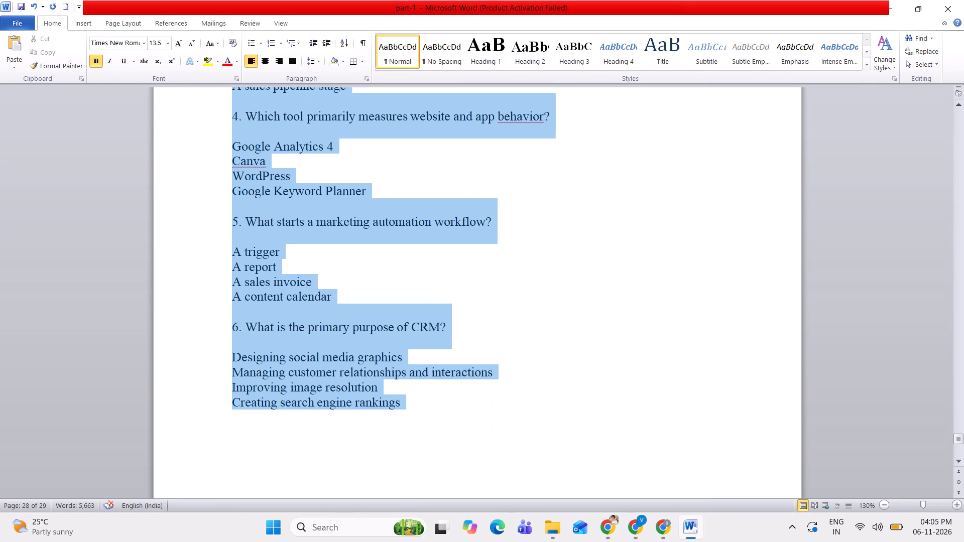
{"action": "left_click_drag", "start_coordinate": [585, 502], "coordinate": [755, 502]}
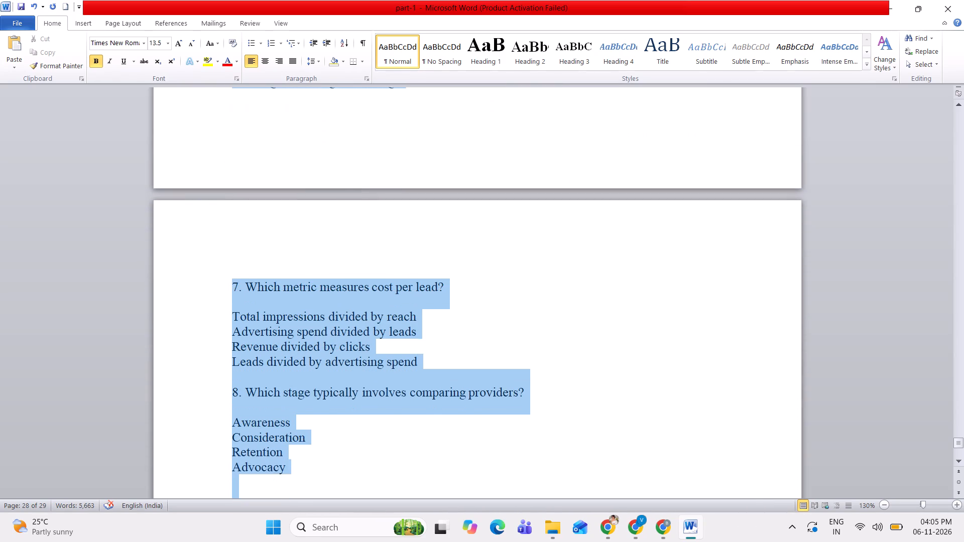
{"action": "left_click_drag", "start_coordinate": [755, 502], "coordinate": [815, 502]}
{"action": "key", "text": "Delete"}
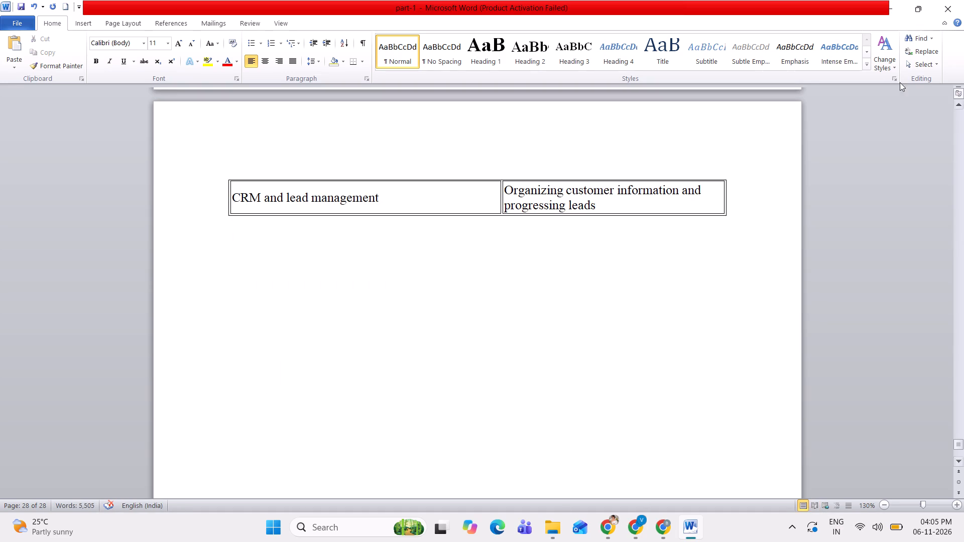
Put the part-1 report aside and open the SEO Fundamentals document from the Documents folder in File Explorer.
{"action": "left_click", "coordinate": [887, 3]}
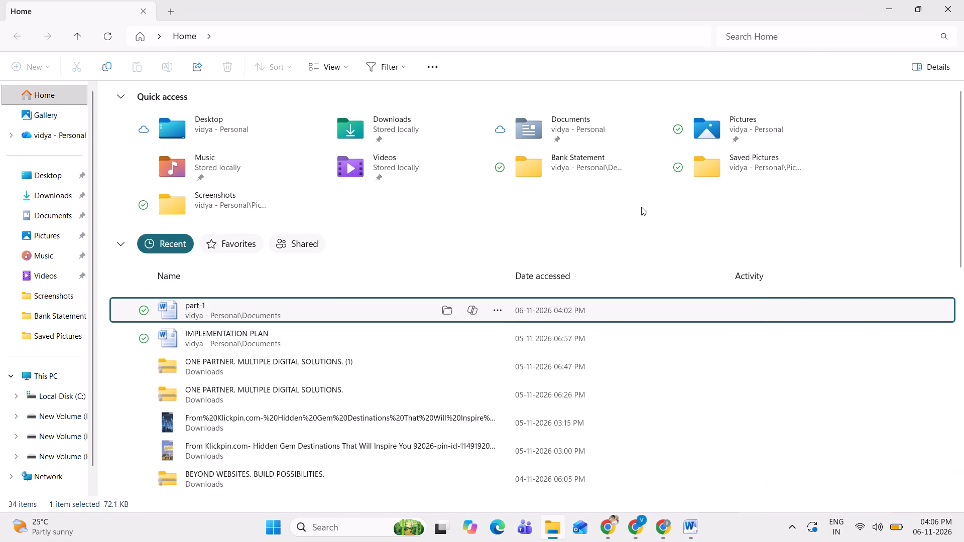
{"action": "left_click", "coordinate": [62, 213]}
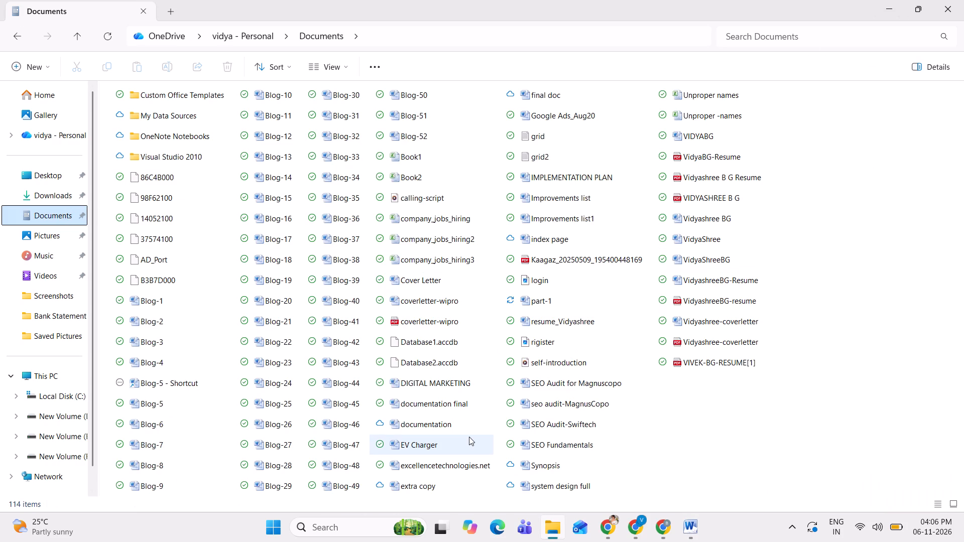
{"action": "double_click", "coordinate": [563, 449]}
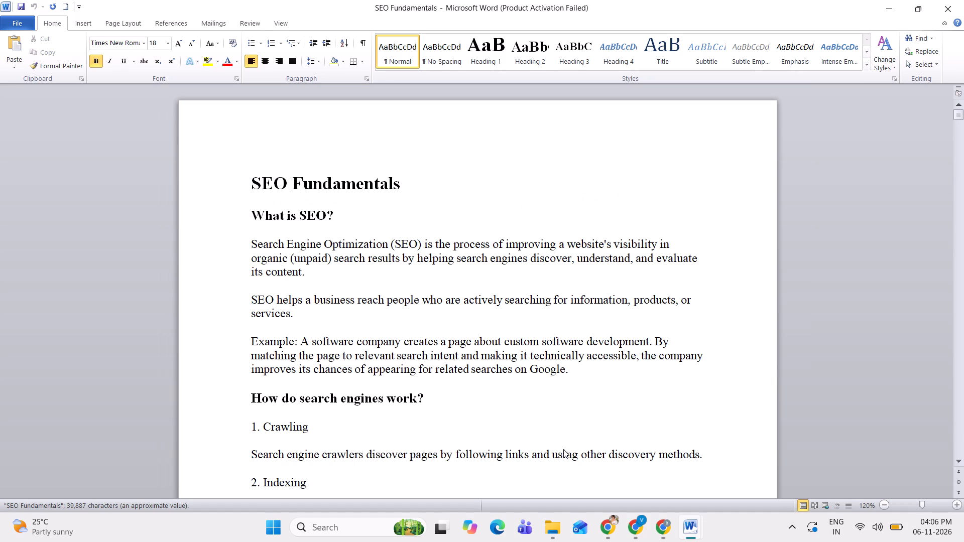
Delete the paragraph beginning "These categories overlap" below the table of the main types of SEO, including its closing period.
{"action": "scroll", "coordinate": [563, 449], "scroll_direction": "down", "scroll_amount": 1}
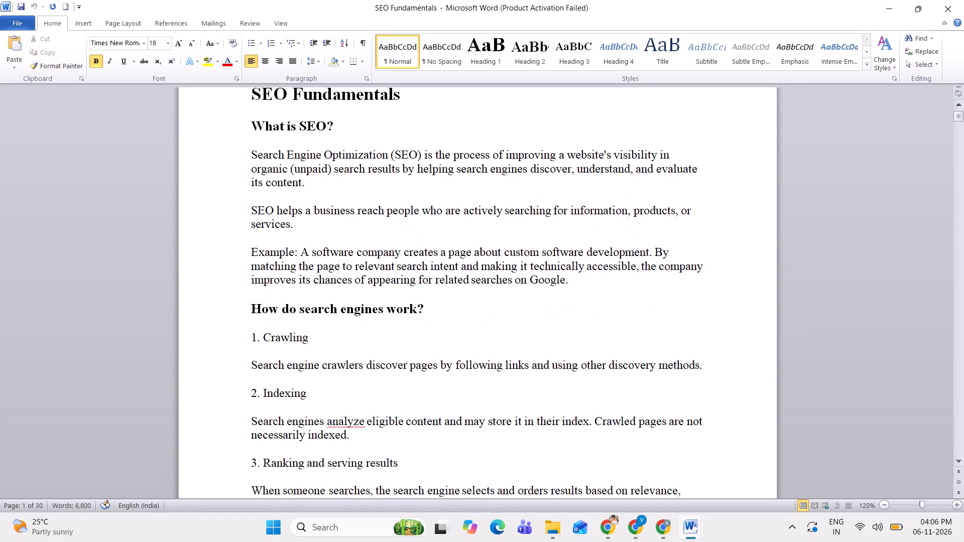
{"action": "scroll", "coordinate": [563, 449], "scroll_direction": "down", "scroll_amount": 4}
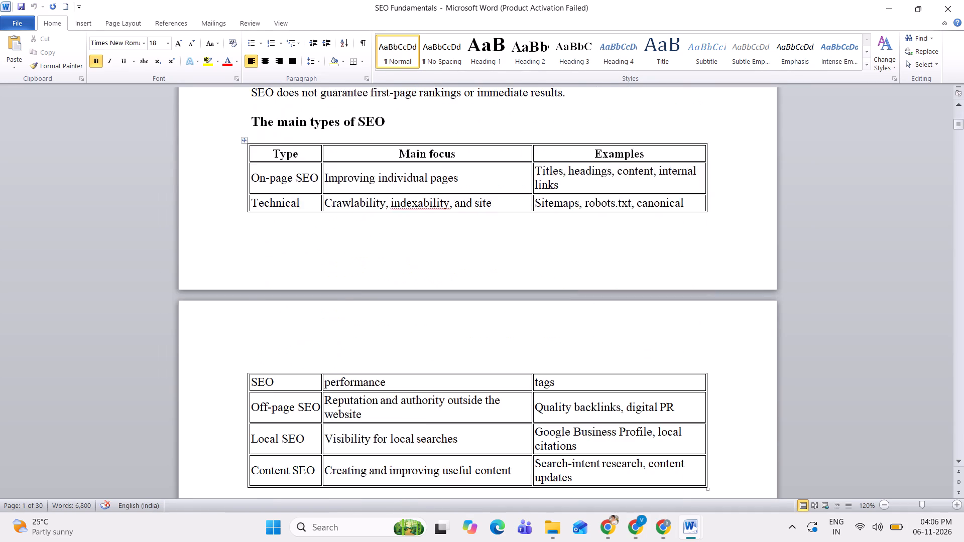
{"action": "scroll", "coordinate": [563, 449], "scroll_direction": "down", "scroll_amount": 2}
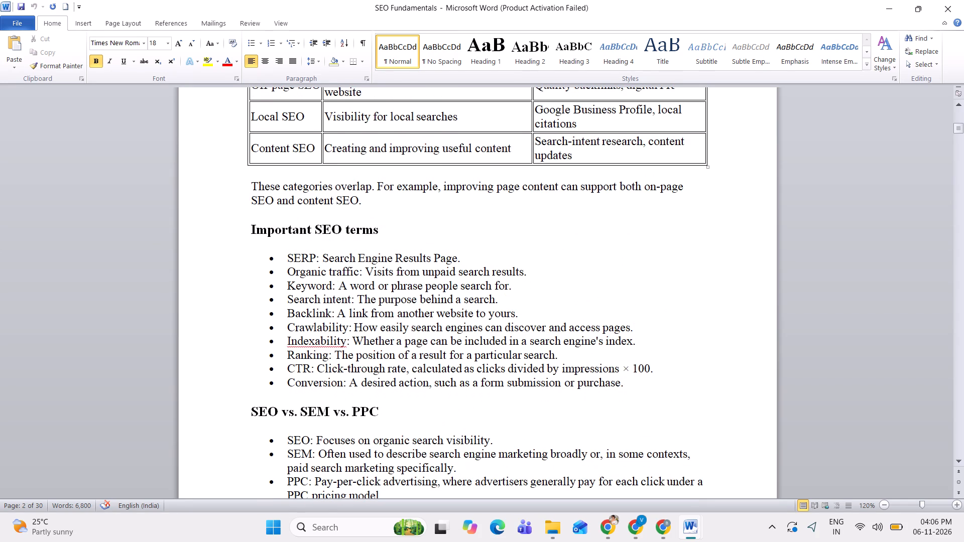
{"action": "left_click_drag", "start_coordinate": [246, 186], "coordinate": [302, 198]}
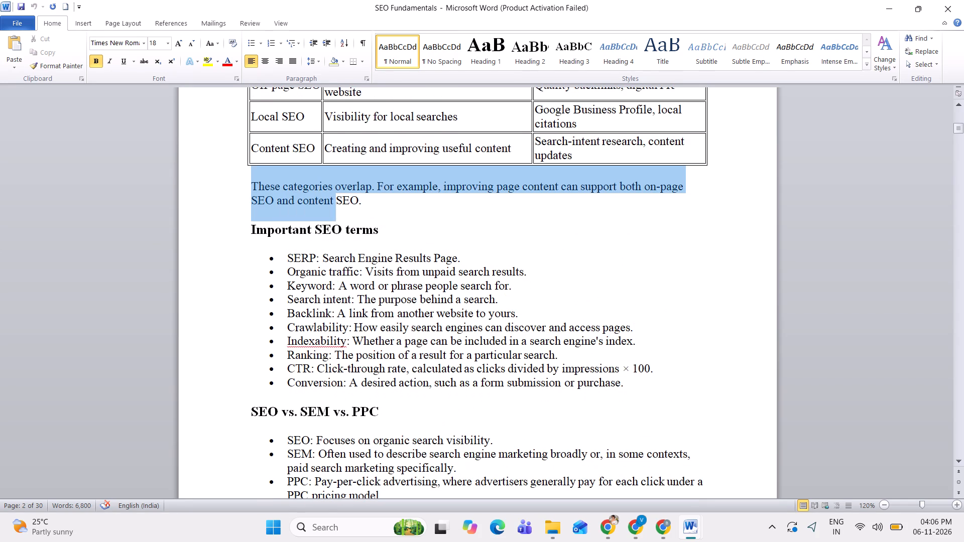
{"action": "left_click_drag", "start_coordinate": [302, 198], "coordinate": [354, 204]}
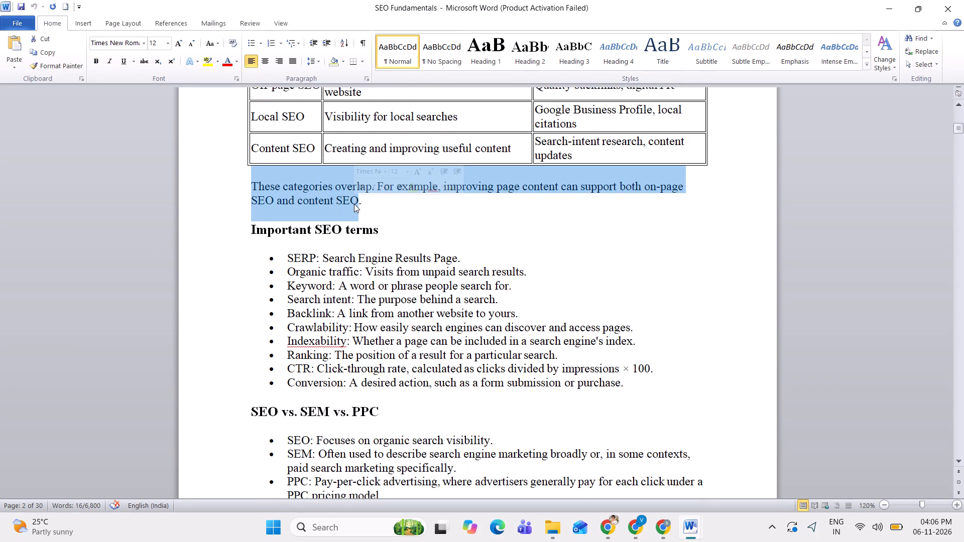
{"action": "key", "text": "Delete"}
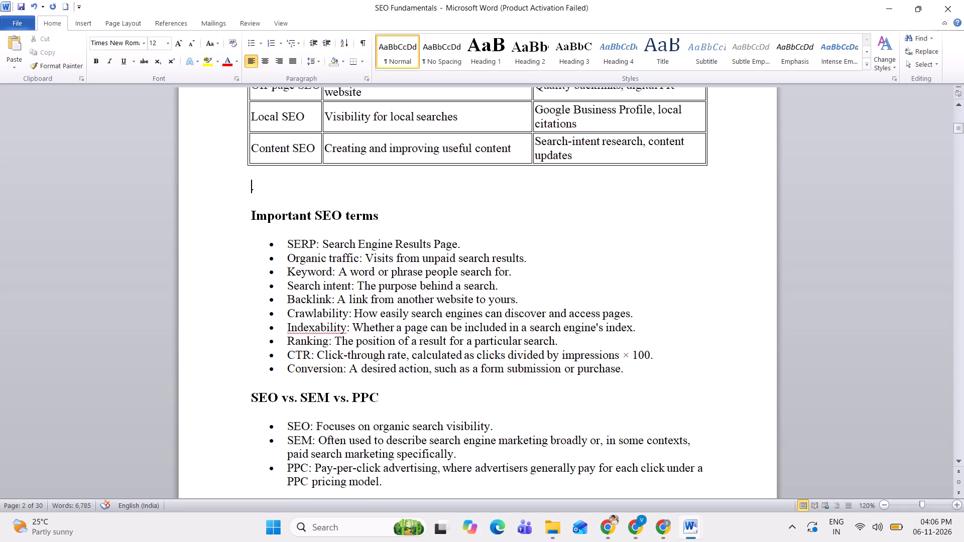
{"action": "left_click_drag", "start_coordinate": [261, 192], "coordinate": [249, 189]}
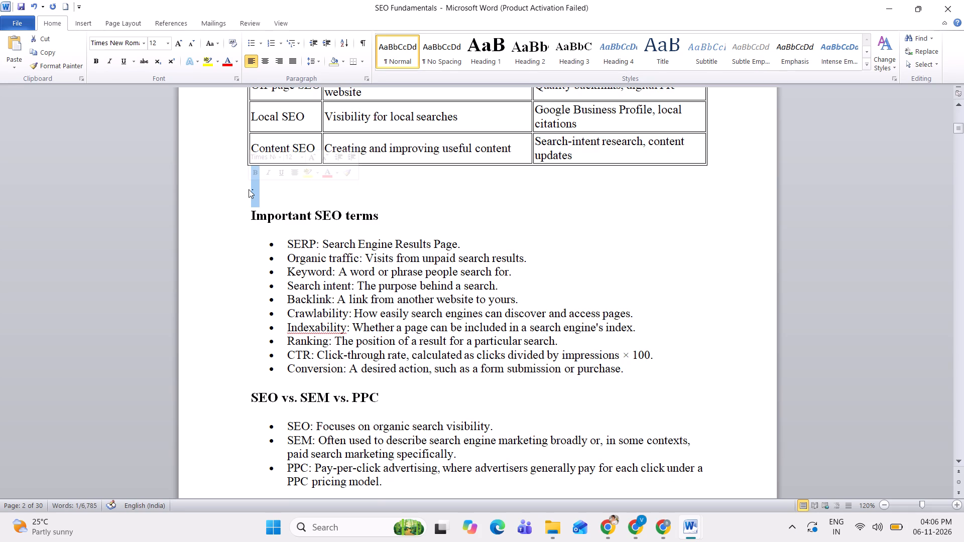
{"action": "key", "text": "Delete"}
Delete the paragraph beginning "The same phrase can have mixed intent" below the keyword search intent table.
{"action": "scroll", "coordinate": [249, 189], "scroll_direction": "down", "scroll_amount": 2}
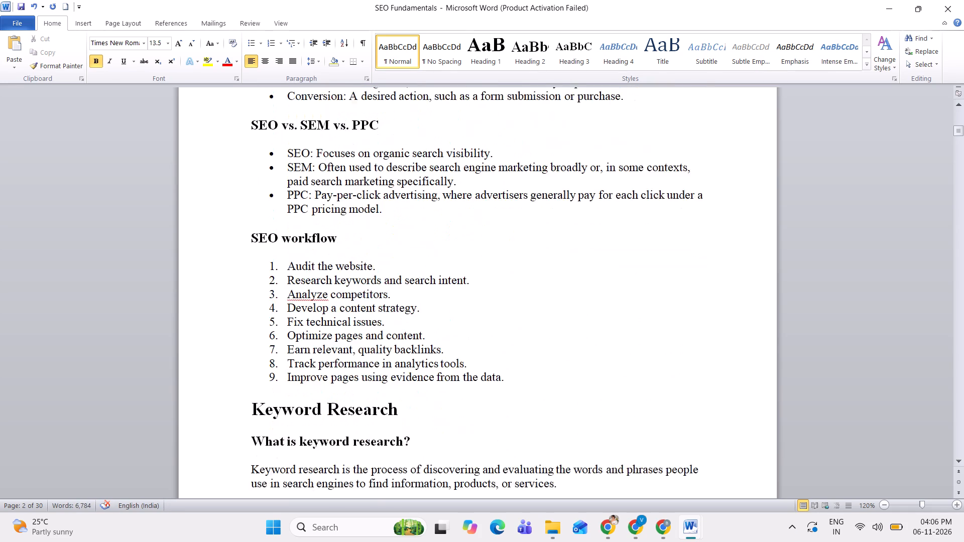
{"action": "scroll", "coordinate": [249, 189], "scroll_direction": "down", "scroll_amount": 4}
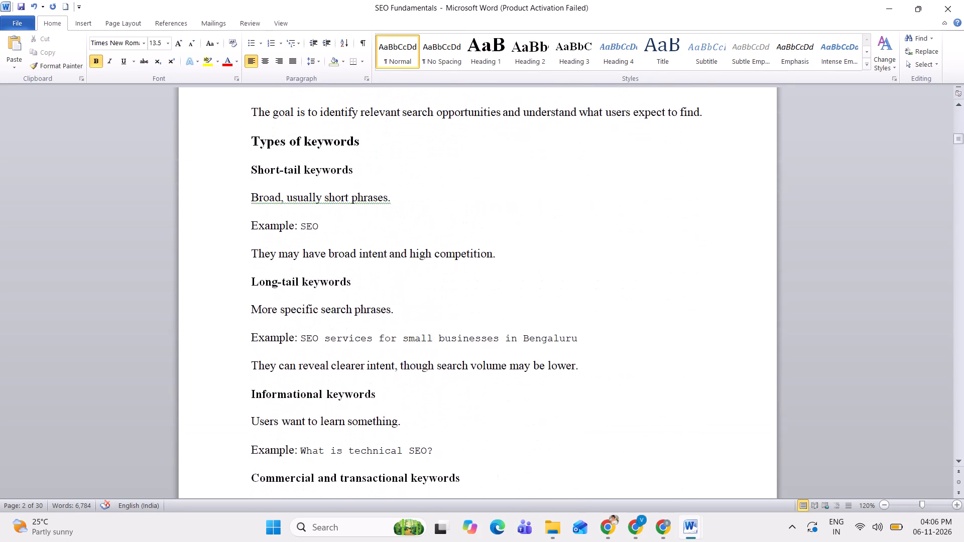
{"action": "scroll", "coordinate": [249, 189], "scroll_direction": "down", "scroll_amount": 3}
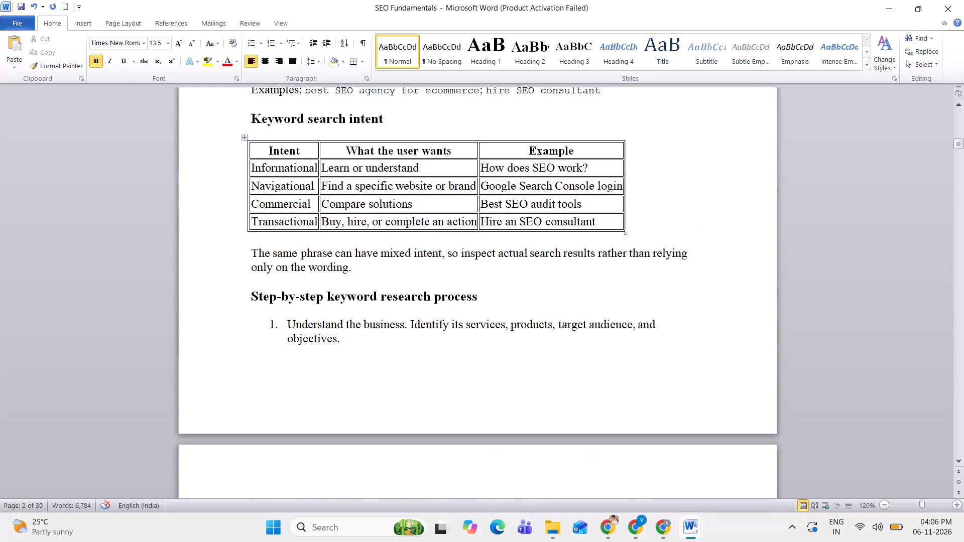
{"action": "scroll", "coordinate": [249, 189], "scroll_direction": "down", "scroll_amount": 1}
{"action": "scroll", "coordinate": [249, 189], "scroll_direction": "up", "scroll_amount": 1}
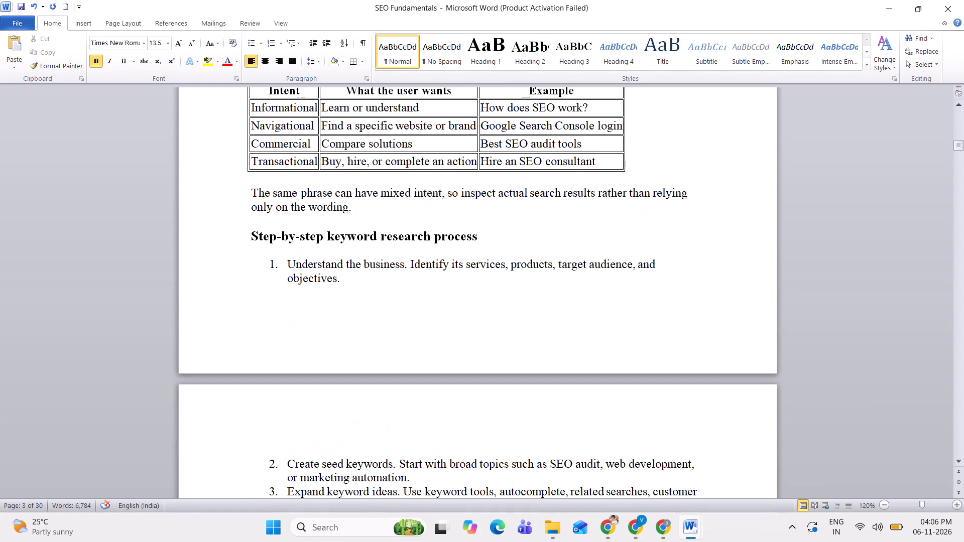
{"action": "left_click_drag", "start_coordinate": [242, 193], "coordinate": [303, 207]}
{"action": "key", "text": "Delete"}
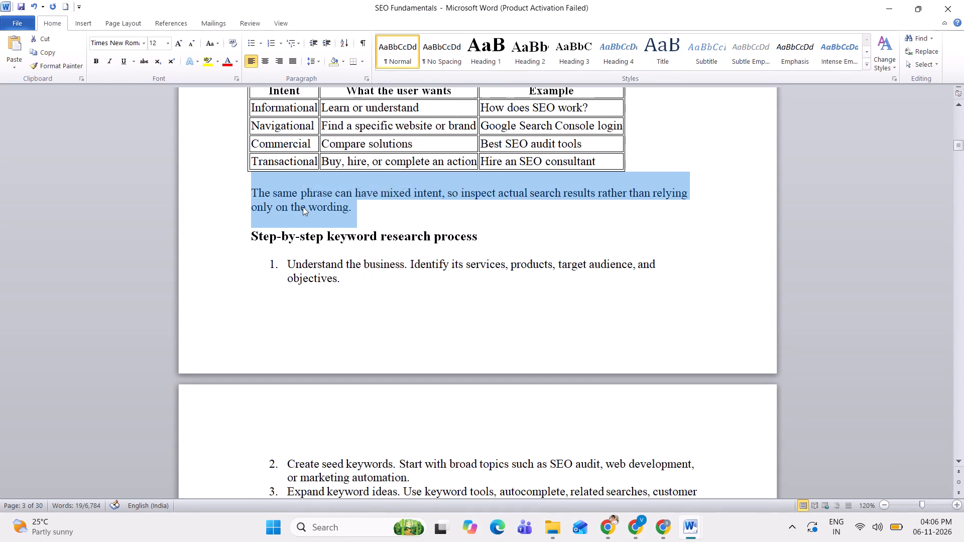
Remove the word "Imagine" from the start of the sentence under the "Practical keyword research example" heading.
{"action": "scroll", "coordinate": [303, 207], "scroll_direction": "down", "scroll_amount": 2}
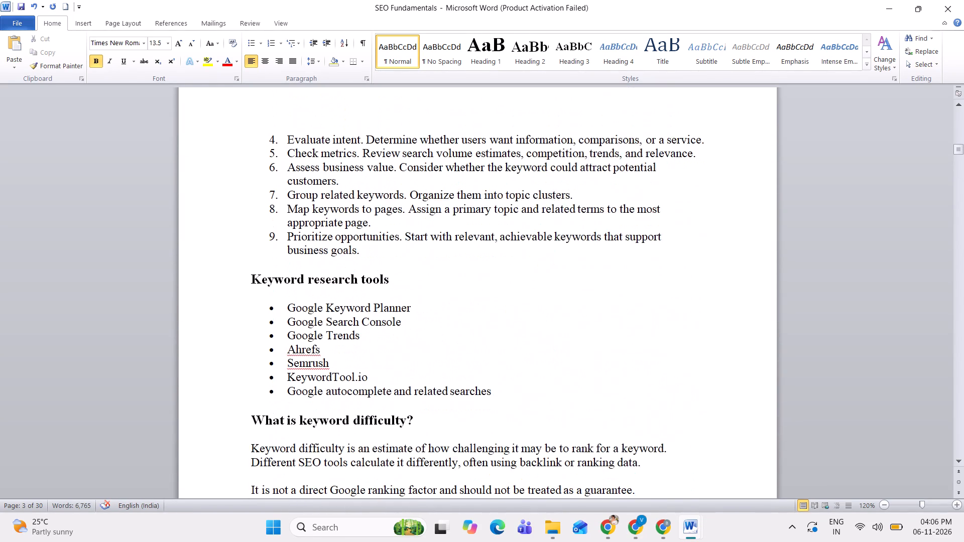
{"action": "scroll", "coordinate": [303, 207], "scroll_direction": "down", "scroll_amount": 1}
{"action": "scroll", "coordinate": [303, 207], "scroll_direction": "up", "scroll_amount": 1}
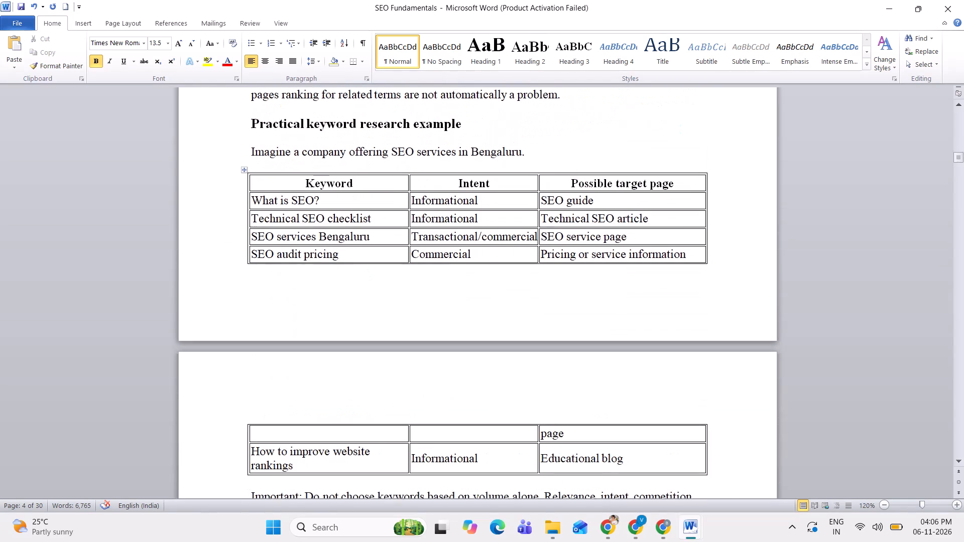
{"action": "scroll", "coordinate": [303, 207], "scroll_direction": "up", "scroll_amount": 1}
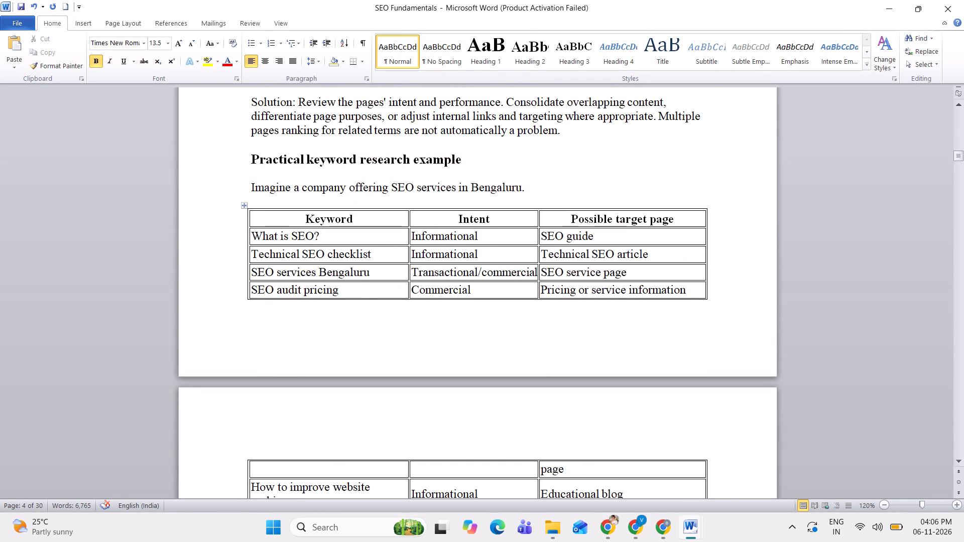
{"action": "left_click_drag", "start_coordinate": [290, 187], "coordinate": [242, 181]}
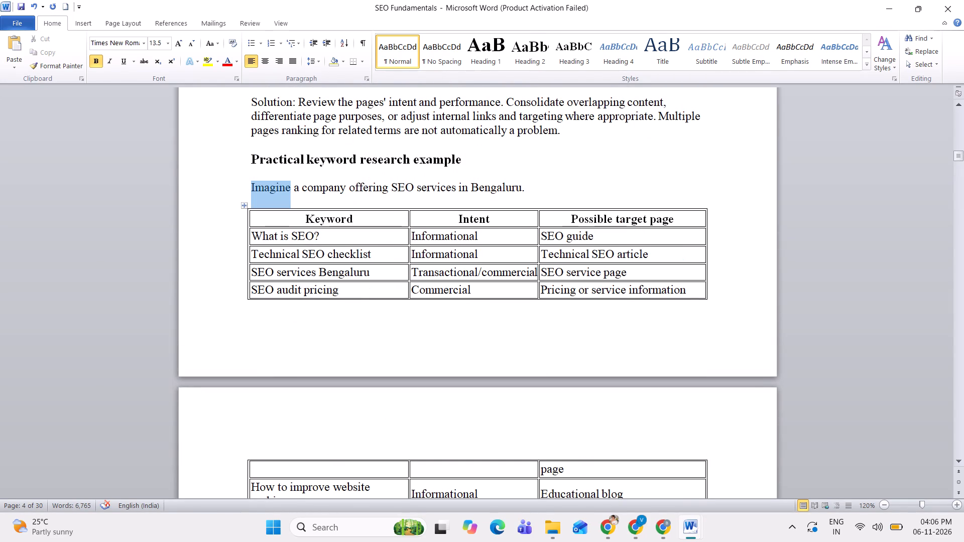
{"action": "left_click_drag", "start_coordinate": [242, 181], "coordinate": [236, 181]}
{"action": "key", "text": "Delete"}
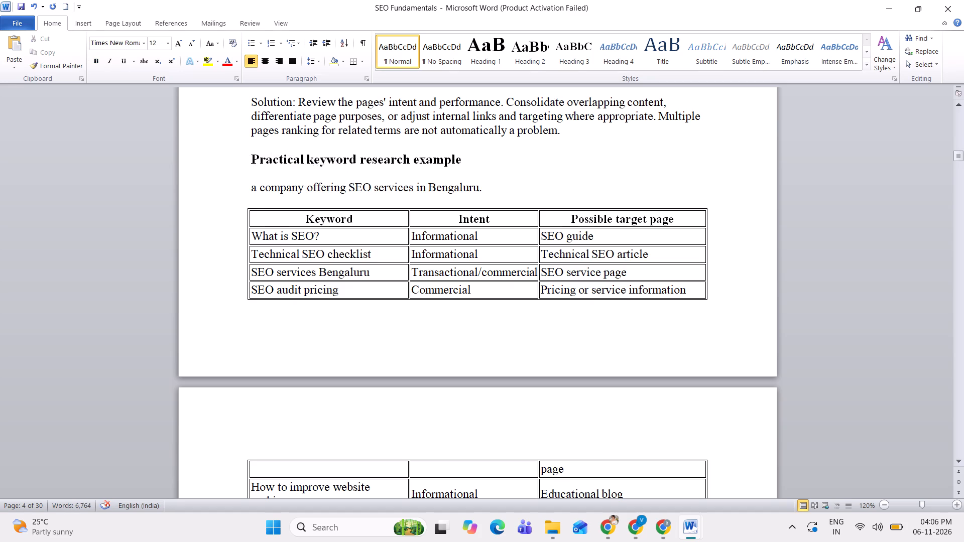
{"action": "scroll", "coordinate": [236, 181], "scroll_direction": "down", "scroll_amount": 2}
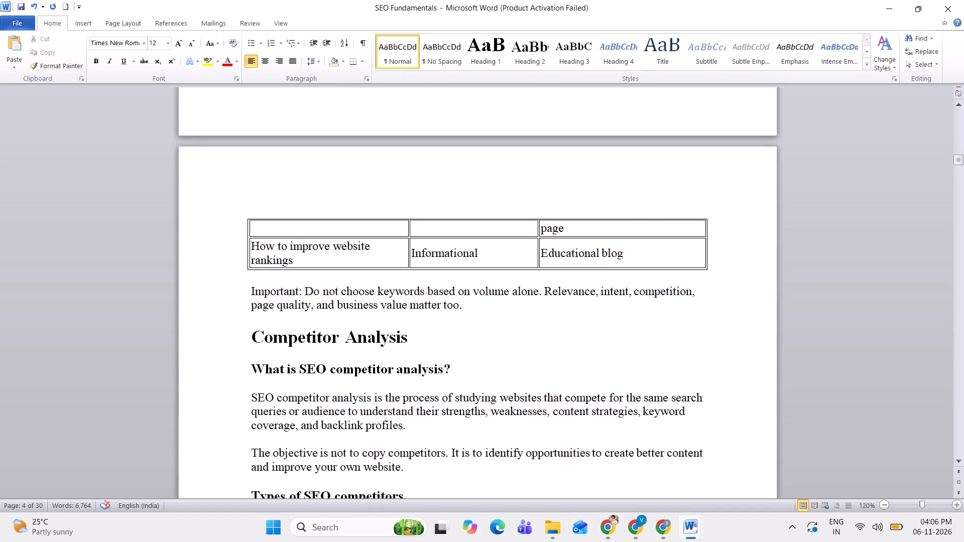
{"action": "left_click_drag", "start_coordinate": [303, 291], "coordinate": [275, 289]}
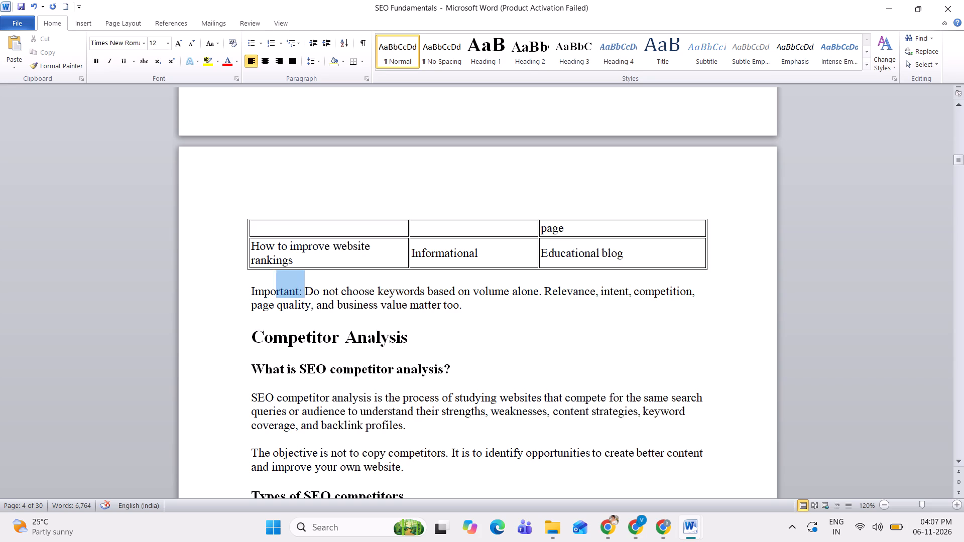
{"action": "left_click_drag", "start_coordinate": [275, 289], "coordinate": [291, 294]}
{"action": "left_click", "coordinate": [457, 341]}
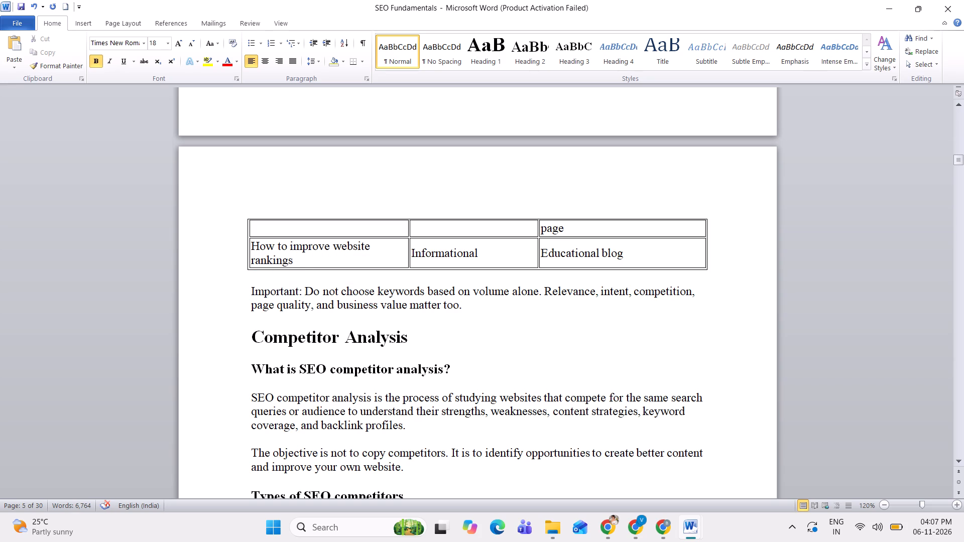
Remove the "Interview question:" label before the question about content strategy versus content calendar, at the end of the E-E-A-T section.
{"action": "scroll", "coordinate": [457, 341], "scroll_direction": "down", "scroll_amount": 4}
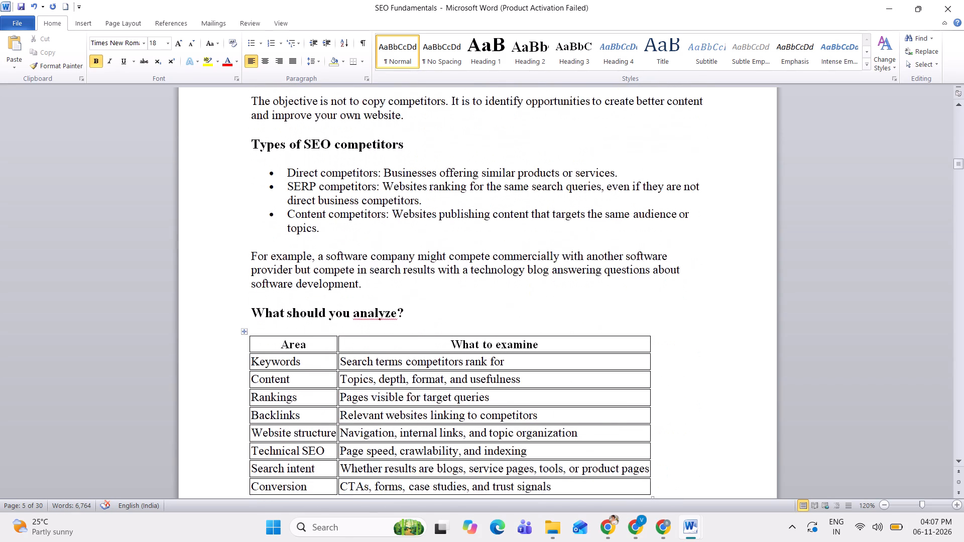
{"action": "scroll", "coordinate": [457, 341], "scroll_direction": "down", "scroll_amount": 1}
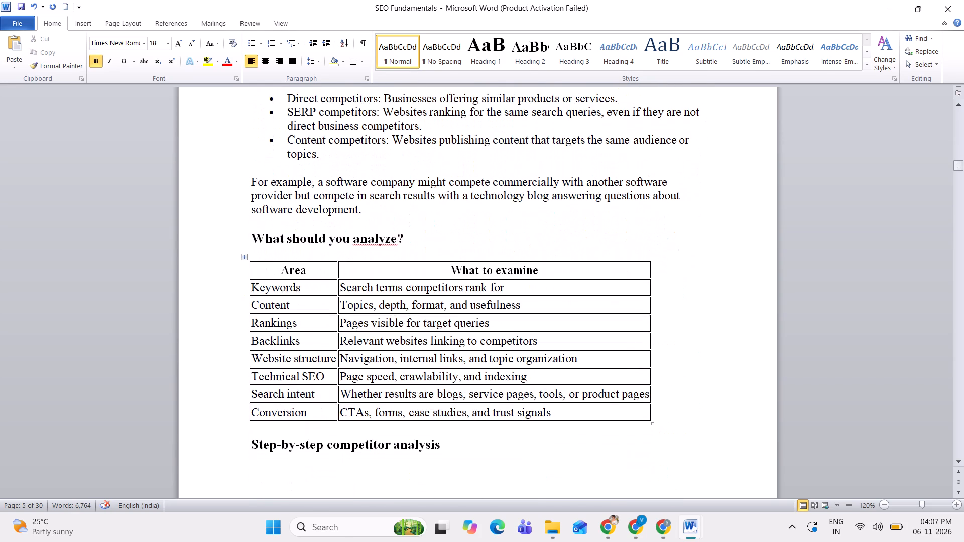
{"action": "scroll", "coordinate": [457, 341], "scroll_direction": "down", "scroll_amount": 2}
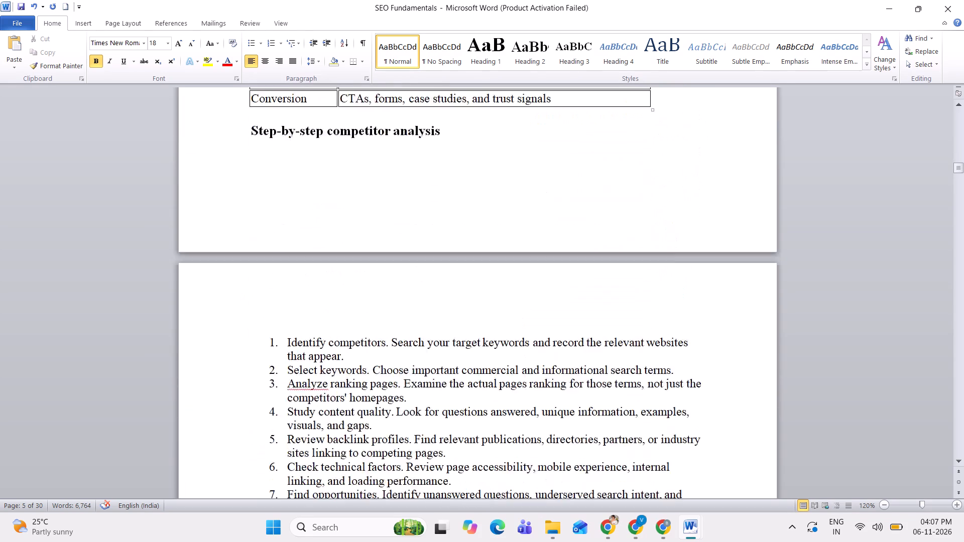
{"action": "scroll", "coordinate": [457, 341], "scroll_direction": "down", "scroll_amount": 3}
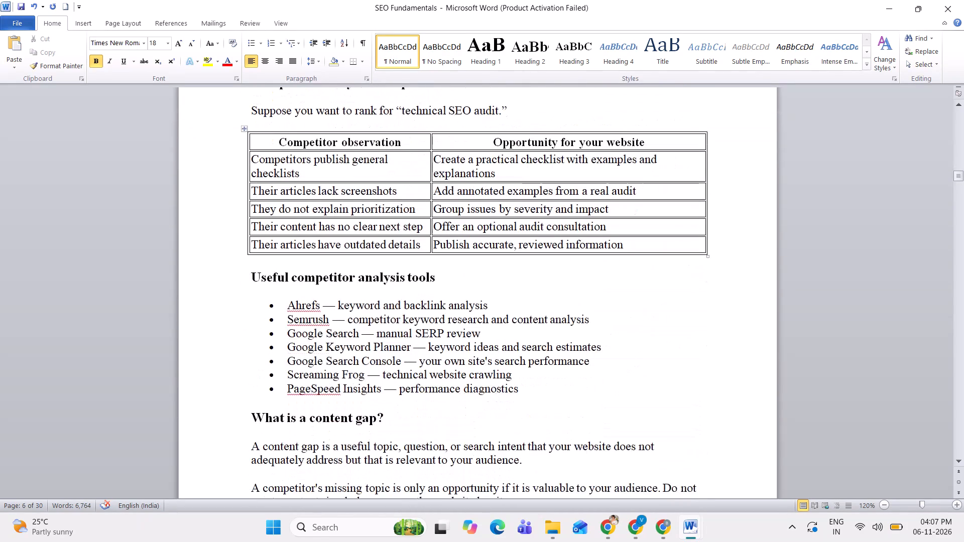
{"action": "scroll", "coordinate": [457, 341], "scroll_direction": "down", "scroll_amount": 4}
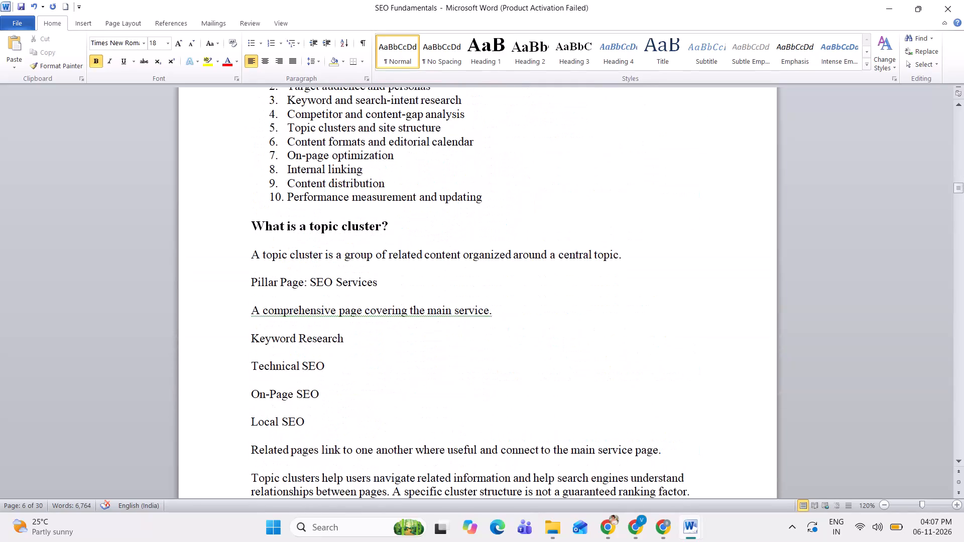
{"action": "scroll", "coordinate": [457, 341], "scroll_direction": "down", "scroll_amount": 5}
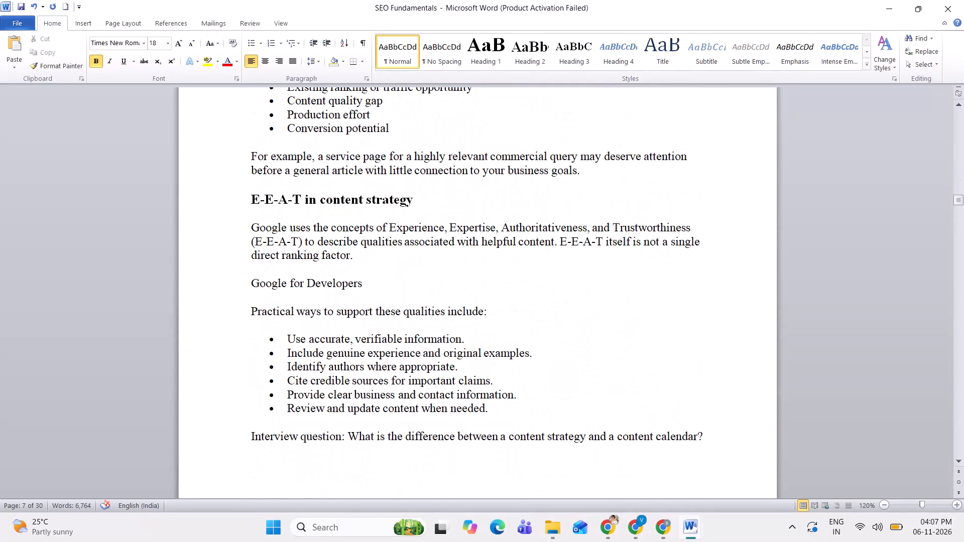
{"action": "scroll", "coordinate": [457, 341], "scroll_direction": "down", "scroll_amount": 2}
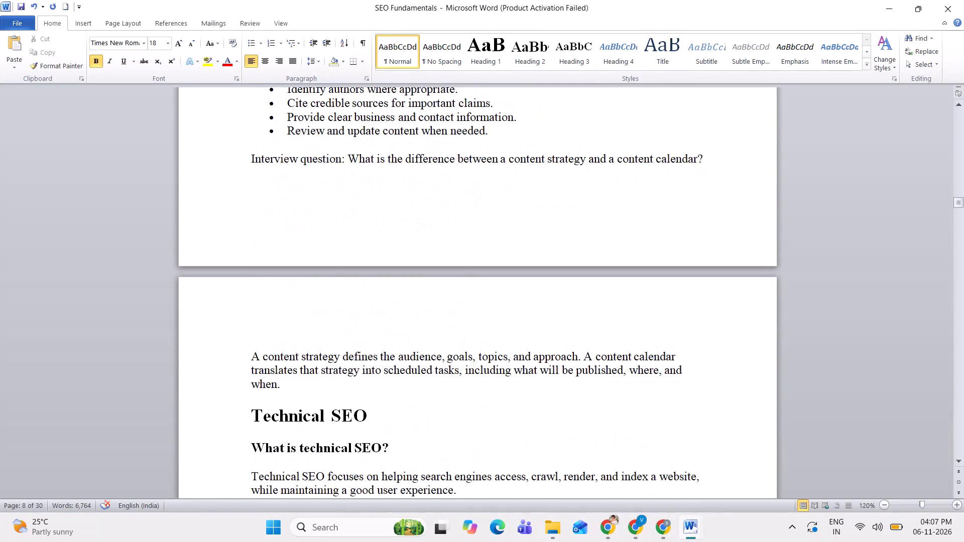
{"action": "left_click_drag", "start_coordinate": [343, 162], "coordinate": [271, 151]}
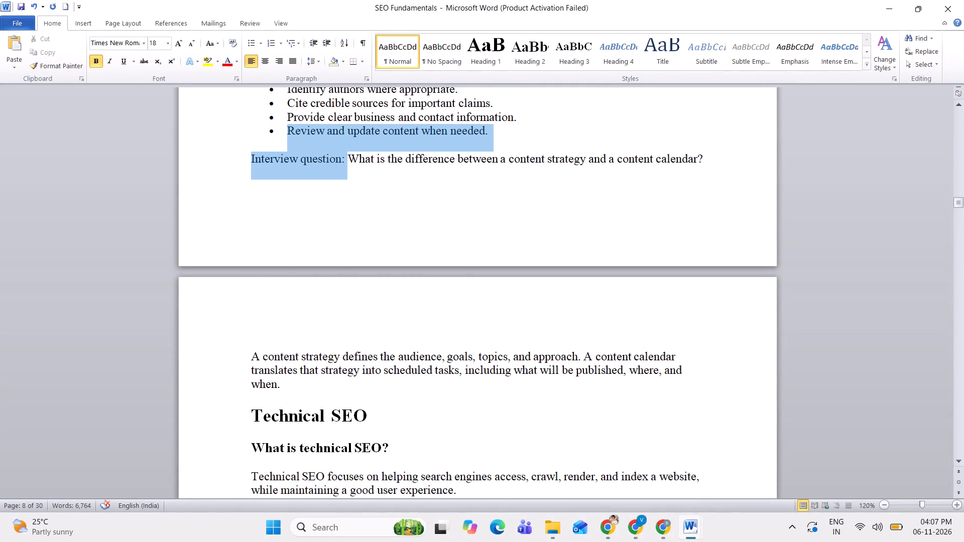
{"action": "left_click_drag", "start_coordinate": [271, 151], "coordinate": [267, 164]}
{"action": "key", "text": "Delete"}
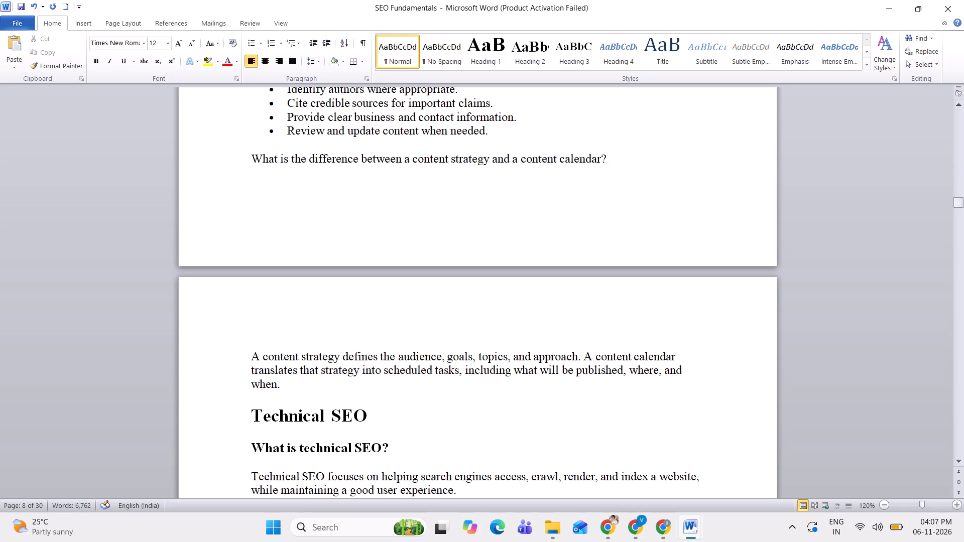
Review the Technical SEO section through the Core Web Vitals table and its thresholds note for text to remove.
{"action": "scroll", "coordinate": [267, 164], "scroll_direction": "down", "scroll_amount": 8}
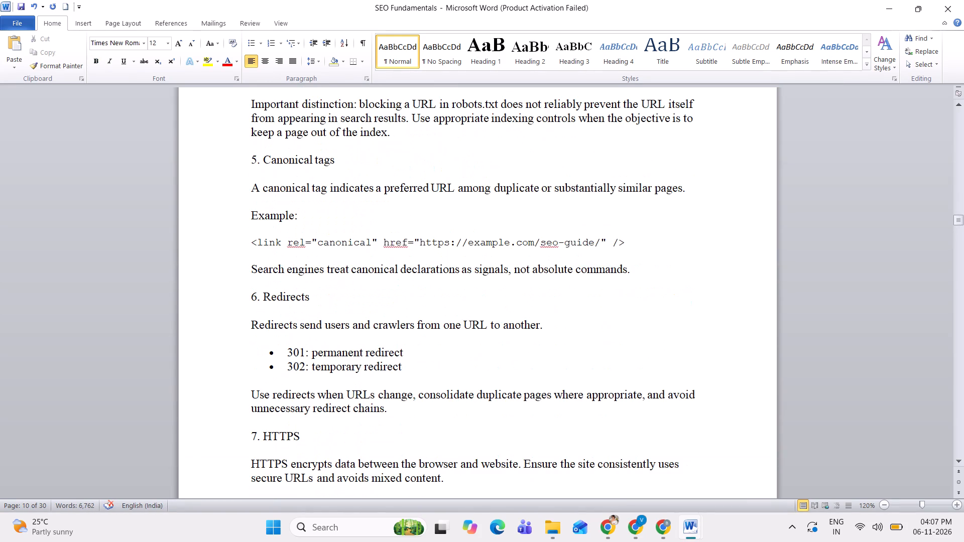
{"action": "scroll", "coordinate": [267, 164], "scroll_direction": "down", "scroll_amount": 1}
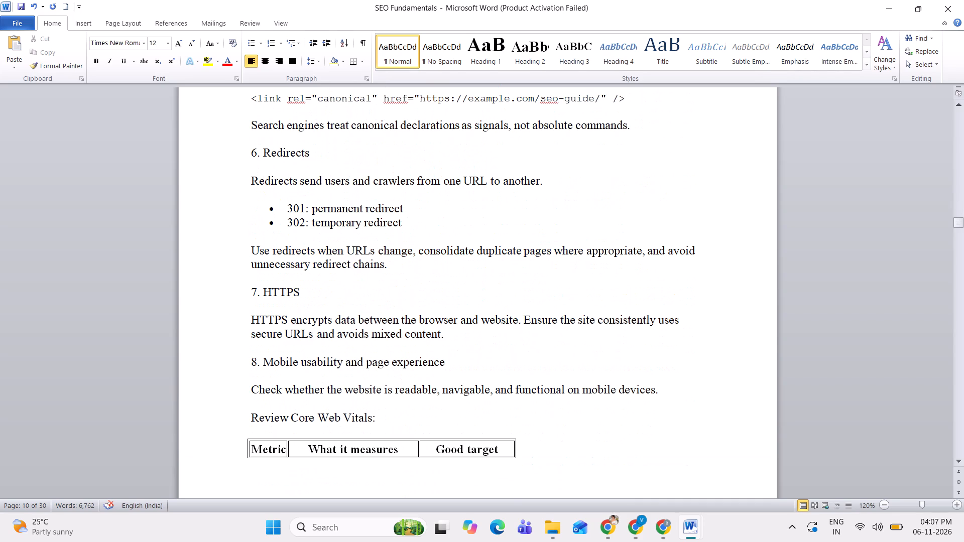
{"action": "scroll", "coordinate": [267, 164], "scroll_direction": "down", "scroll_amount": 1}
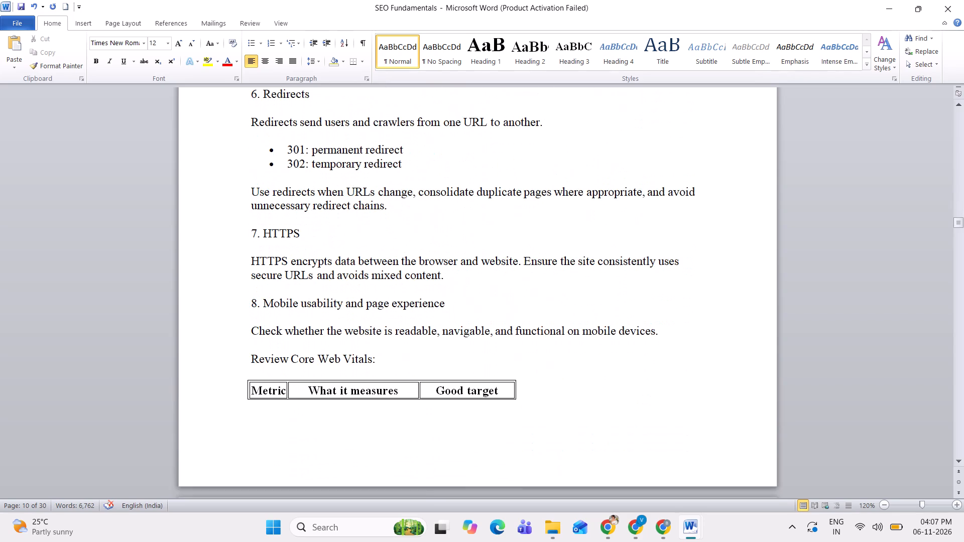
{"action": "scroll", "coordinate": [267, 164], "scroll_direction": "down", "scroll_amount": 3}
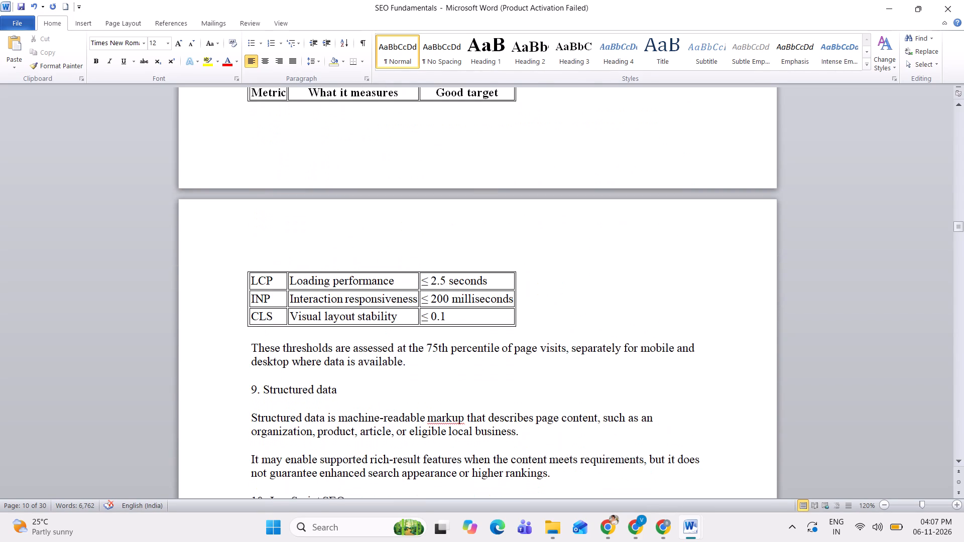
{"action": "scroll", "coordinate": [267, 164], "scroll_direction": "down", "scroll_amount": 1}
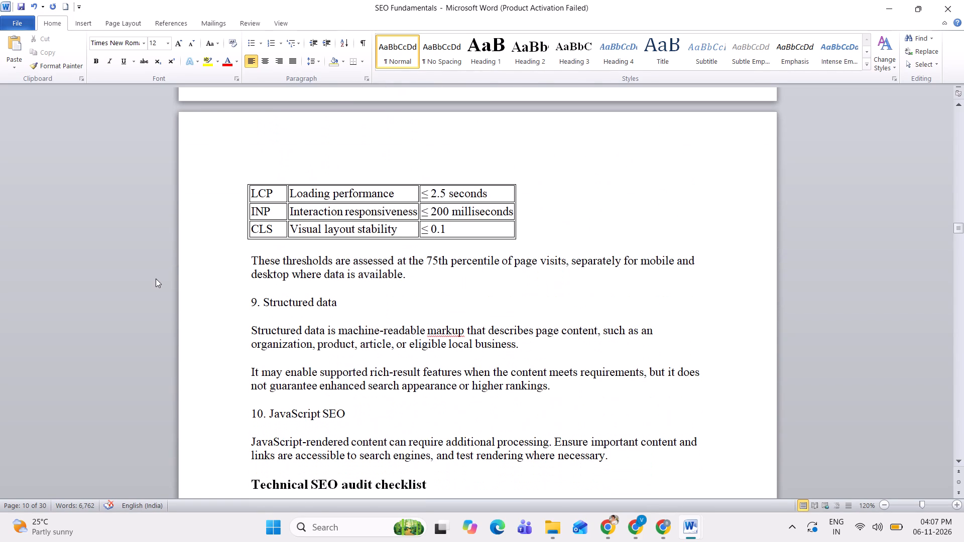
{"action": "left_click_drag", "start_coordinate": [251, 257], "coordinate": [300, 271]}
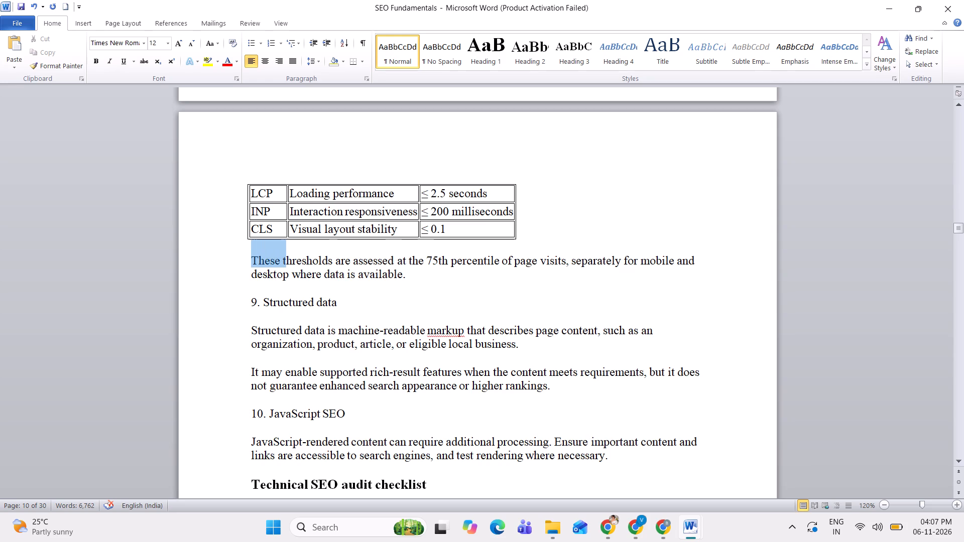
{"action": "left_click_drag", "start_coordinate": [300, 271], "coordinate": [307, 274]}
{"action": "left_click", "coordinate": [433, 297]}
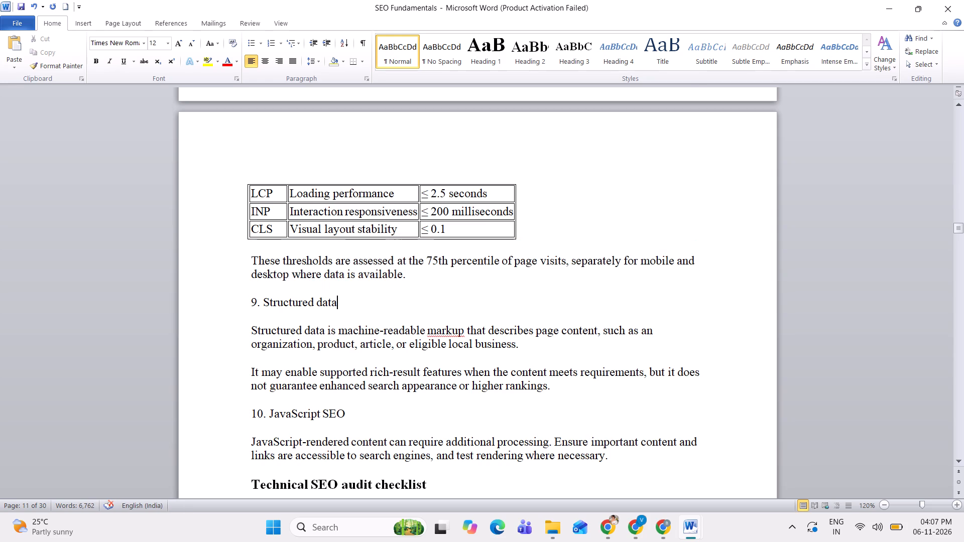
Delete the "Copy checklist" line below the Technical SEO checklist.
{"action": "scroll", "coordinate": [433, 297], "scroll_direction": "down", "scroll_amount": 2}
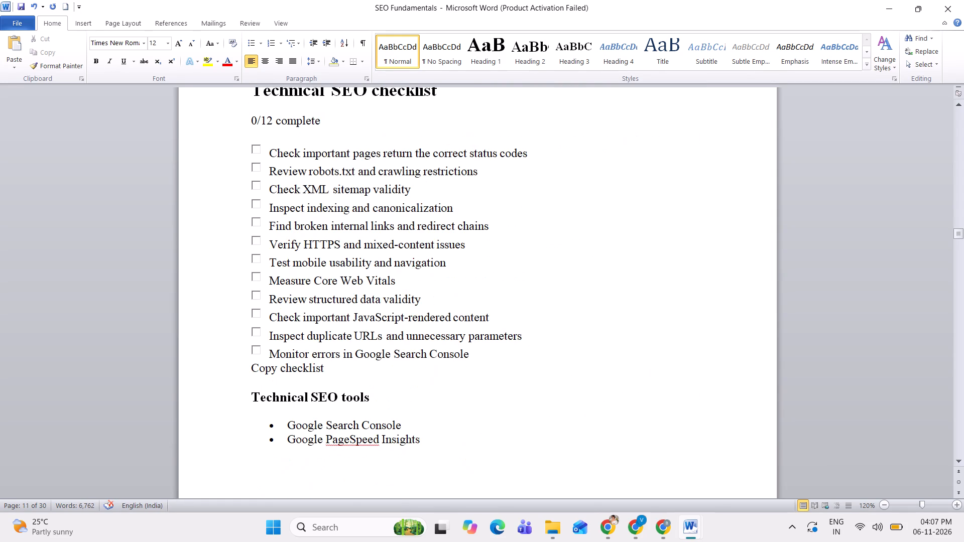
{"action": "scroll", "coordinate": [433, 297], "scroll_direction": "down", "scroll_amount": 3}
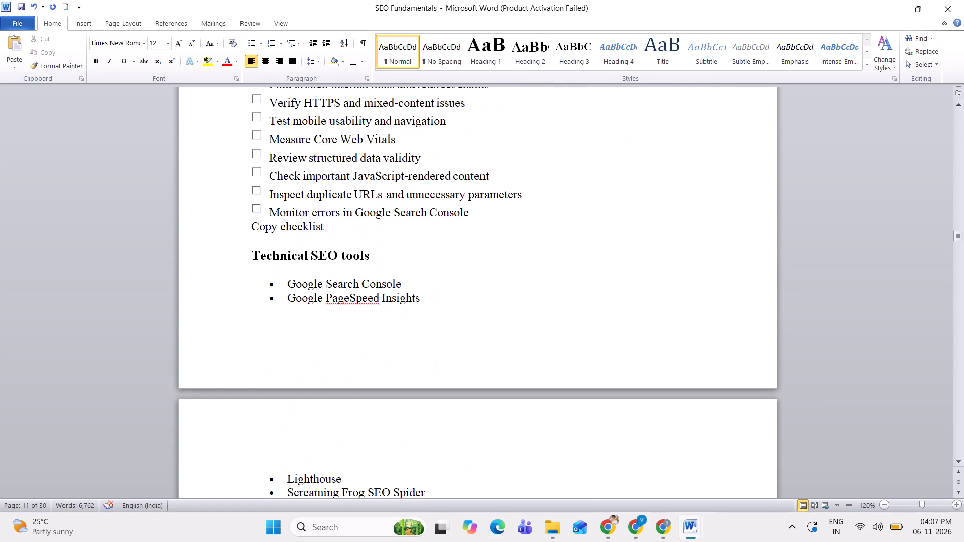
{"action": "left_click_drag", "start_coordinate": [327, 228], "coordinate": [254, 224]}
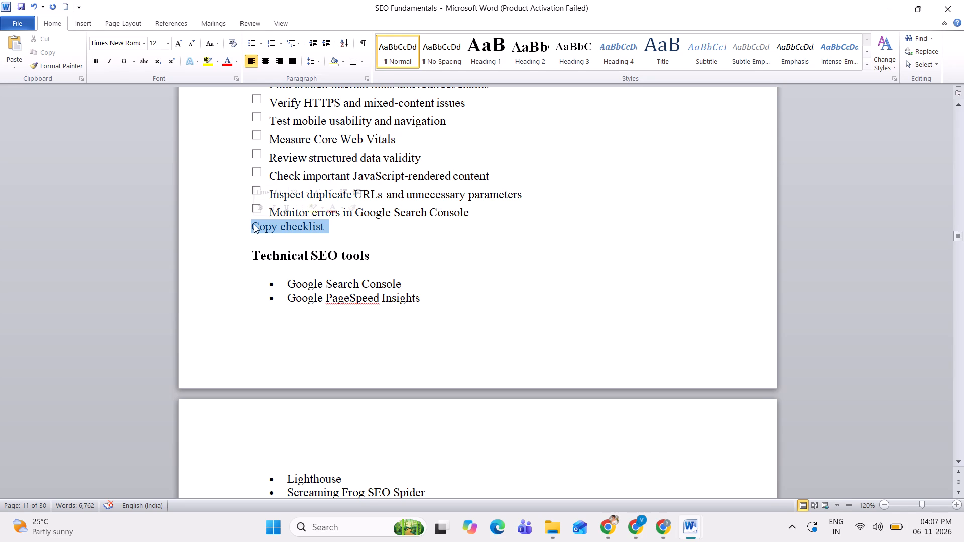
{"action": "key", "text": "Delete"}
Delete the "0/12 complete" line under the "Technical SEO checklist" heading.
{"action": "scroll", "coordinate": [254, 224], "scroll_direction": "up", "scroll_amount": 1}
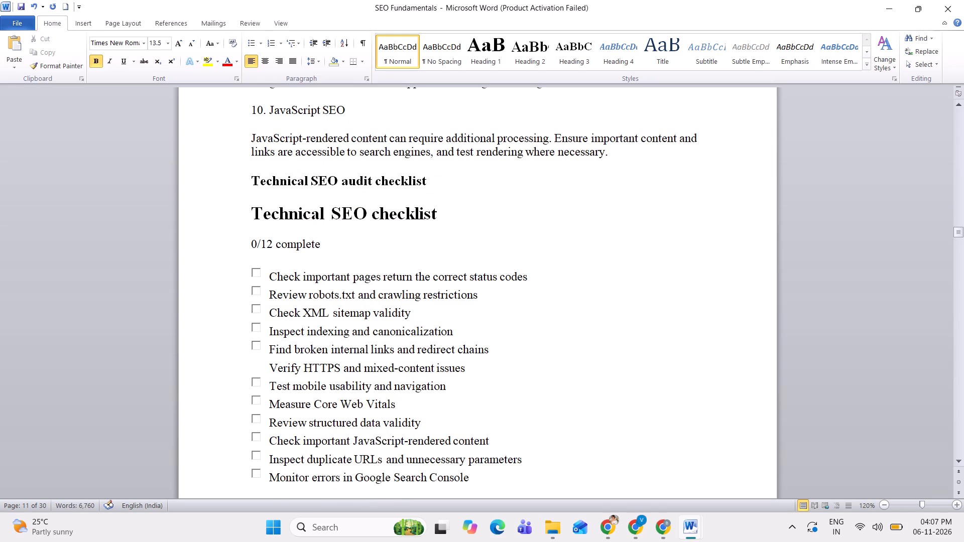
{"action": "left_click_drag", "start_coordinate": [324, 246], "coordinate": [248, 239]}
{"action": "key", "text": "Delete"}
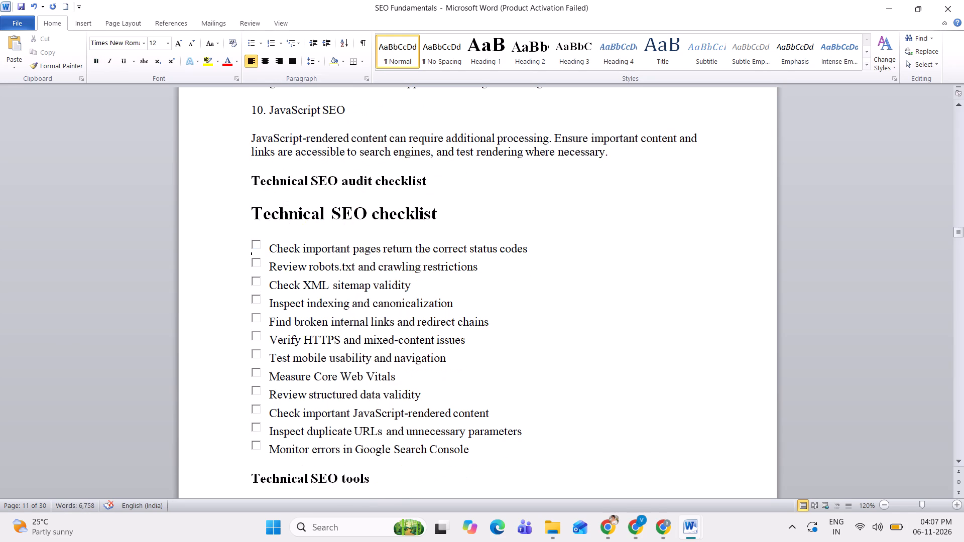
{"action": "left_click", "coordinate": [595, 376]}
Remove the "Interview question:" label before the question about the difference between crawling and indexing, below the technical SEO tools list.
{"action": "scroll", "coordinate": [595, 376], "scroll_direction": "down", "scroll_amount": 3}
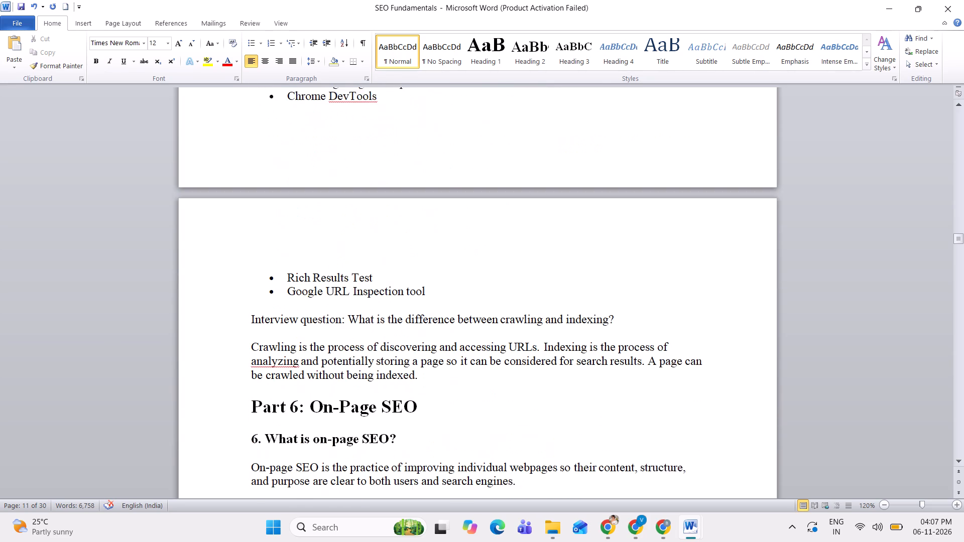
{"action": "scroll", "coordinate": [595, 376], "scroll_direction": "down", "scroll_amount": 1}
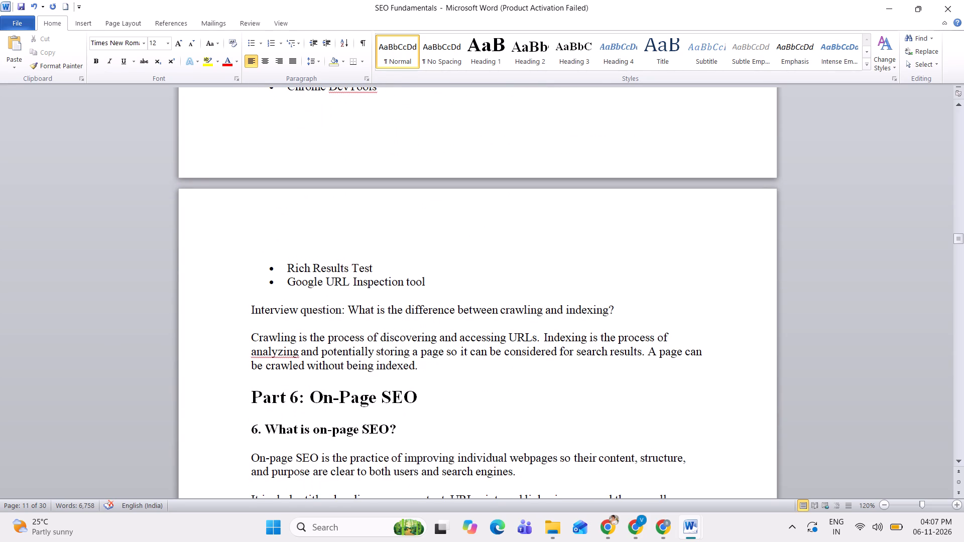
{"action": "left_click_drag", "start_coordinate": [346, 308], "coordinate": [275, 311]}
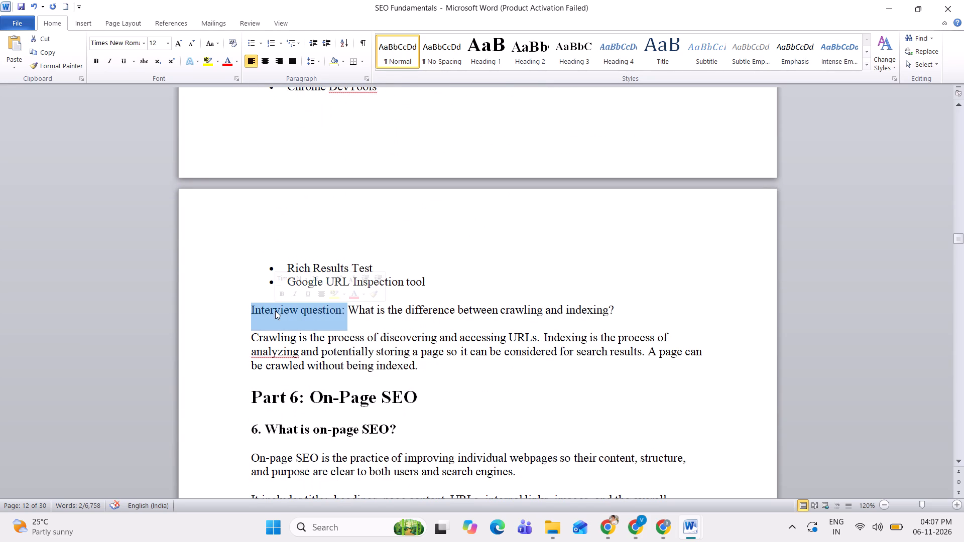
{"action": "key", "text": "Delete"}
Review the opening of the On-Page SEO part, through the title tag element, for labels or text to remove.
{"action": "scroll", "coordinate": [275, 311], "scroll_direction": "down", "scroll_amount": 1}
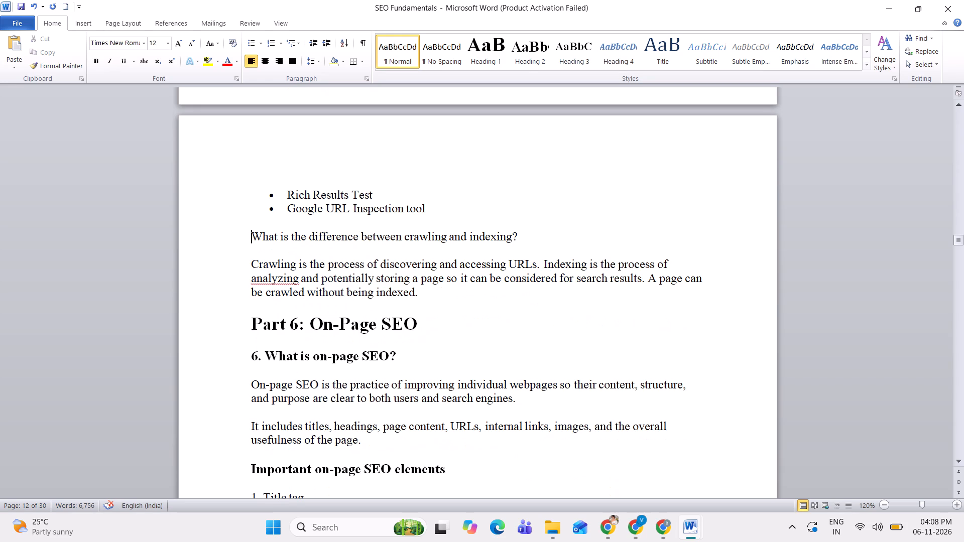
{"action": "scroll", "coordinate": [275, 311], "scroll_direction": "down", "scroll_amount": 1}
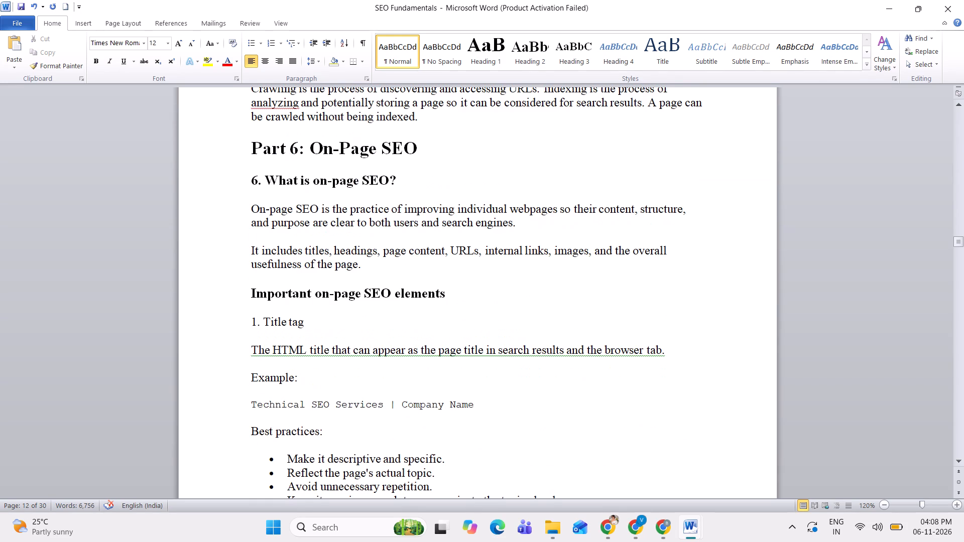
{"action": "scroll", "coordinate": [277, 292], "scroll_direction": "down", "scroll_amount": 2}
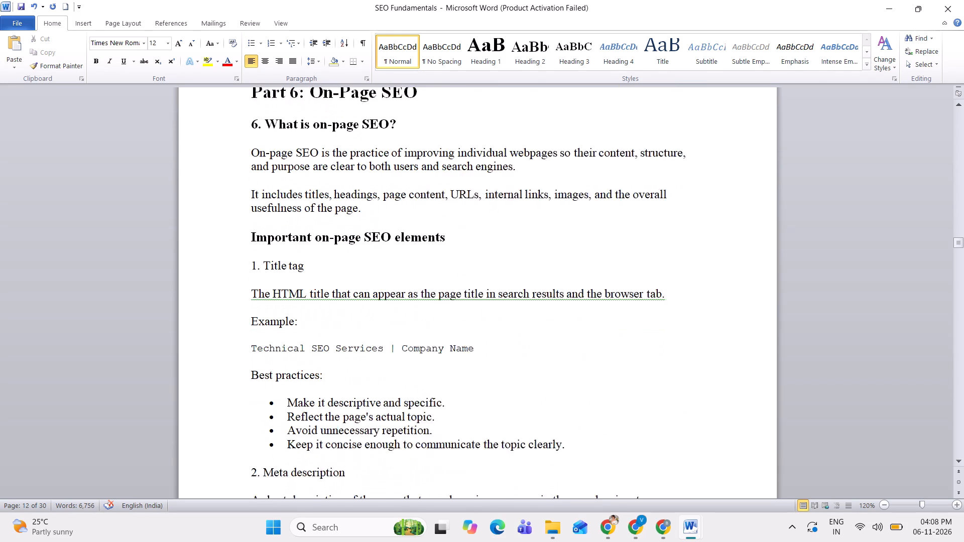
{"action": "scroll", "coordinate": [277, 290], "scroll_direction": "down", "scroll_amount": 1}
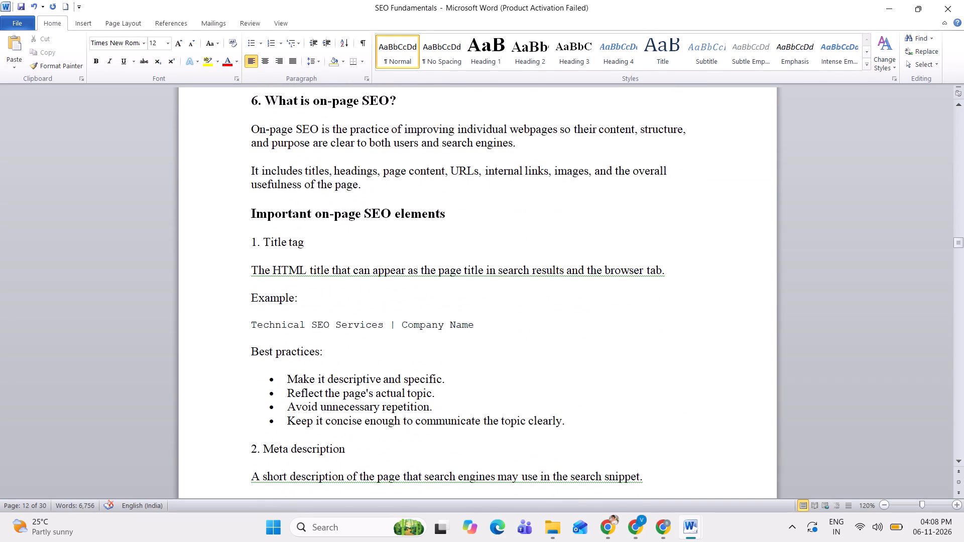
{"action": "scroll", "coordinate": [277, 290], "scroll_direction": "up", "scroll_amount": 1}
{"action": "double_click", "coordinate": [277, 290]}
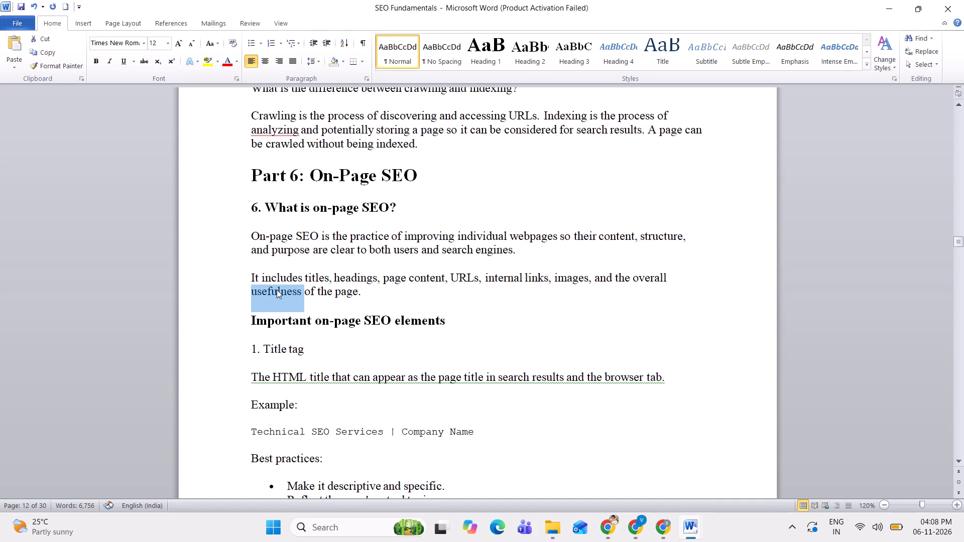
{"action": "right_click", "coordinate": [277, 290]}
{"action": "left_click", "coordinate": [543, 225]}
{"action": "scroll", "coordinate": [543, 225], "scroll_direction": "up", "scroll_amount": 3}
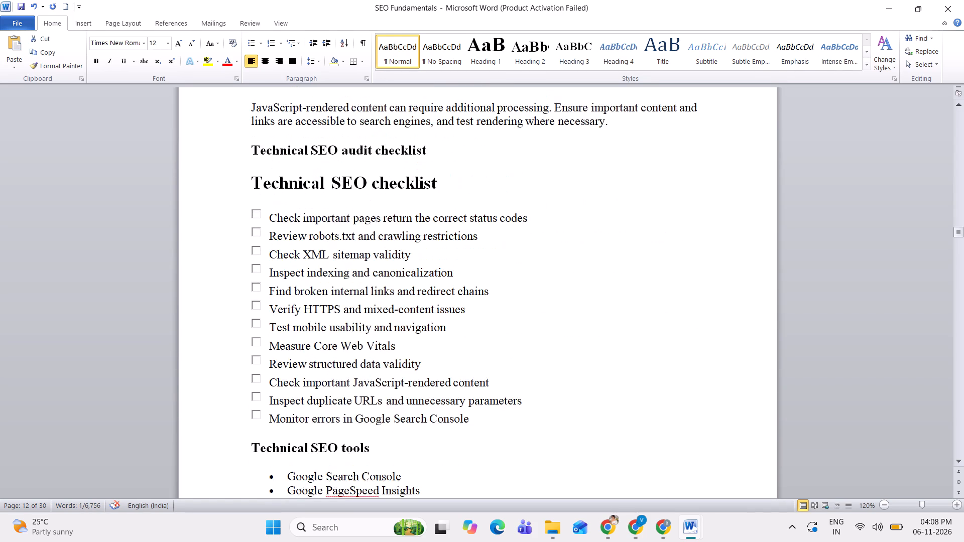
{"action": "scroll", "coordinate": [543, 225], "scroll_direction": "up", "scroll_amount": 1}
{"action": "scroll", "coordinate": [543, 225], "scroll_direction": "down", "scroll_amount": 13}
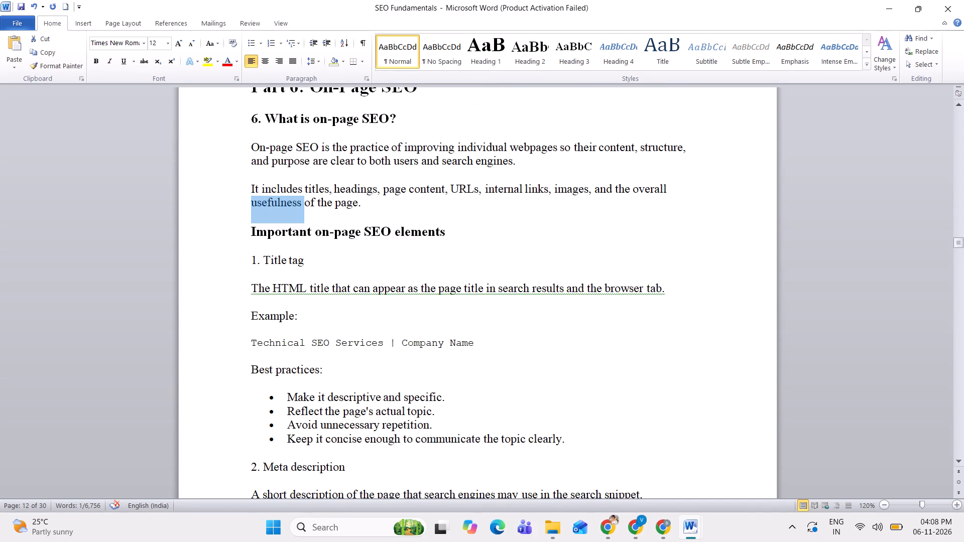
{"action": "left_click", "coordinate": [526, 224]}
Strip the "Part 6:" prefix from the On-Page SEO heading and the "6." number from its "What is on-page SEO?" subheading.
{"action": "scroll", "coordinate": [526, 224], "scroll_direction": "up", "scroll_amount": 1}
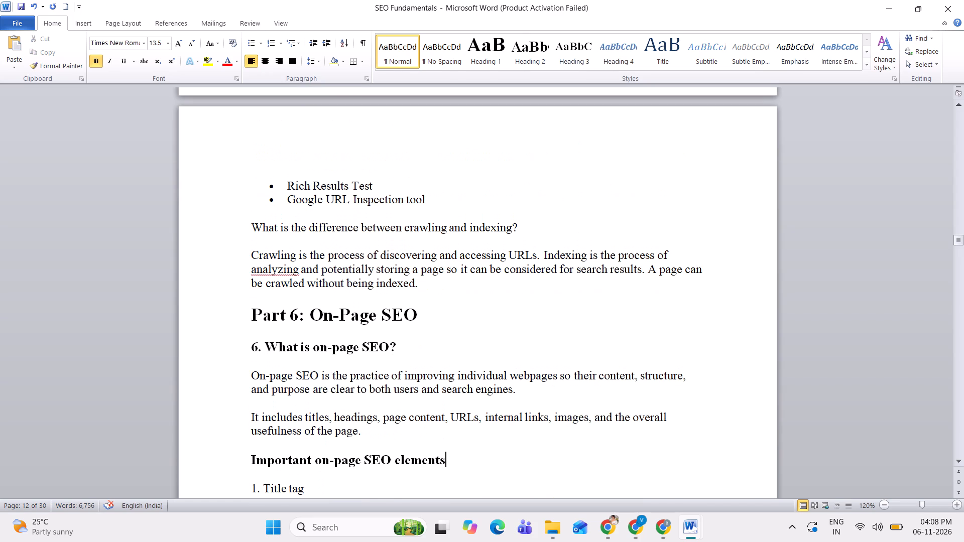
{"action": "left_click_drag", "start_coordinate": [307, 319], "coordinate": [255, 312]}
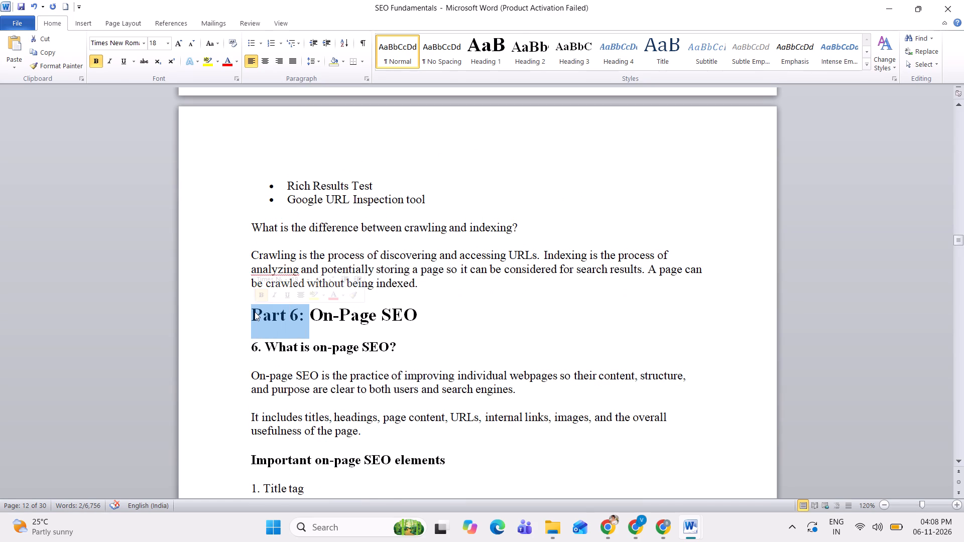
{"action": "key", "text": "Delete"}
{"action": "left_click_drag", "start_coordinate": [263, 347], "coordinate": [253, 346]}
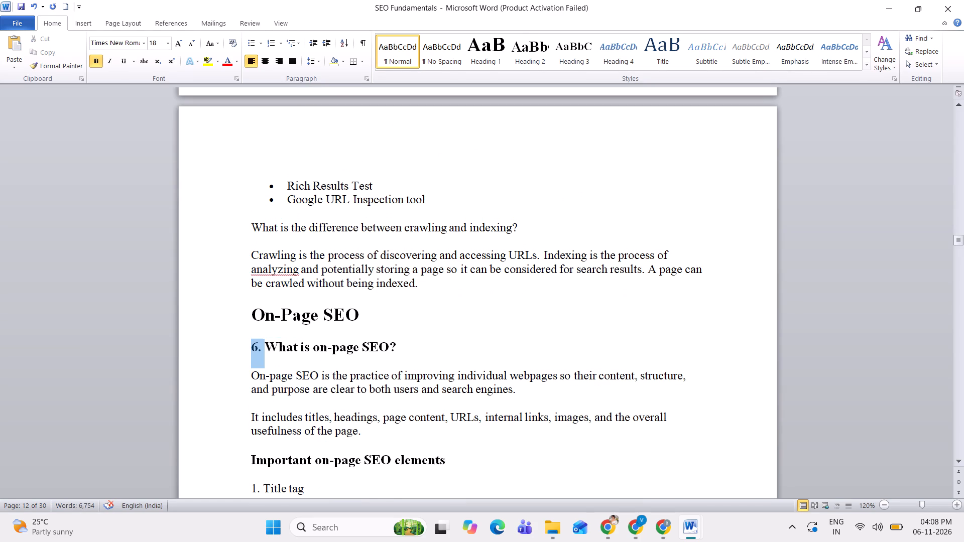
{"action": "left_click_drag", "start_coordinate": [253, 346], "coordinate": [250, 346]}
{"action": "key", "text": "Delete"}
Review the on-page SEO elements and the website development services example for unneeded lines.
{"action": "scroll", "coordinate": [250, 346], "scroll_direction": "down", "scroll_amount": 1}
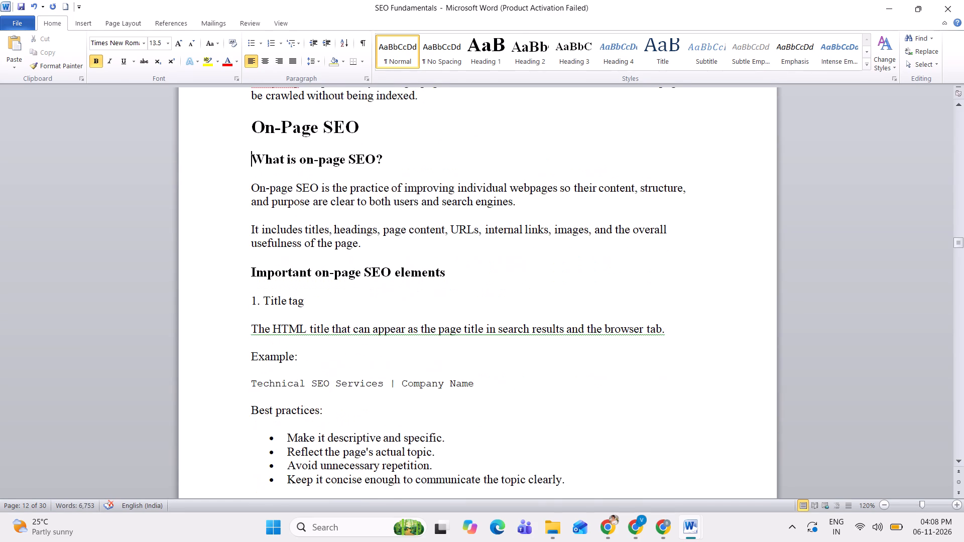
{"action": "scroll", "coordinate": [250, 346], "scroll_direction": "down", "scroll_amount": 3}
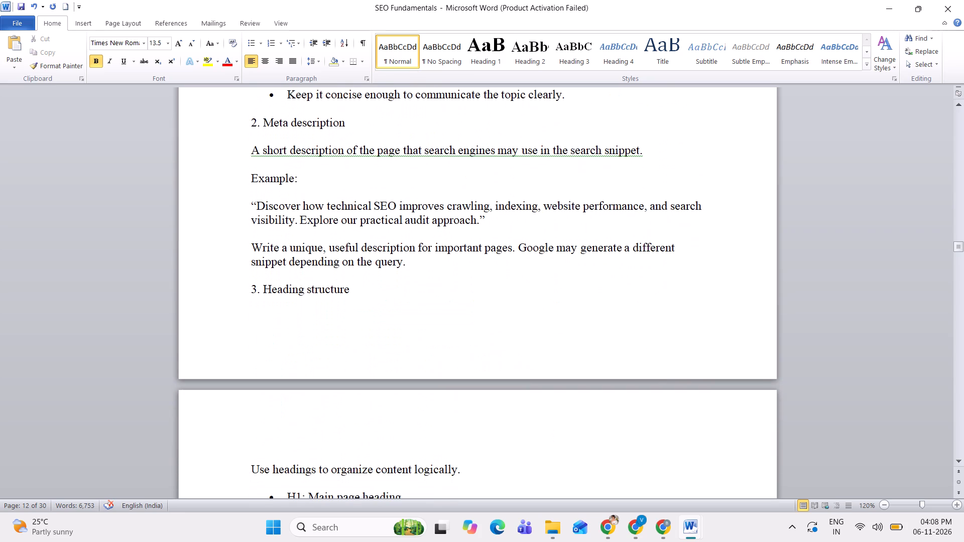
{"action": "scroll", "coordinate": [250, 346], "scroll_direction": "down", "scroll_amount": 4}
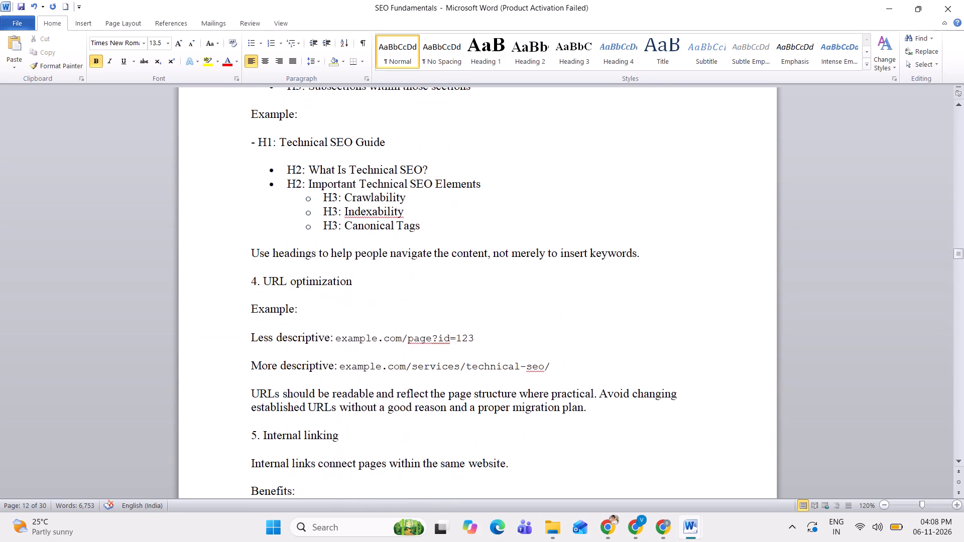
{"action": "scroll", "coordinate": [250, 346], "scroll_direction": "down", "scroll_amount": 4}
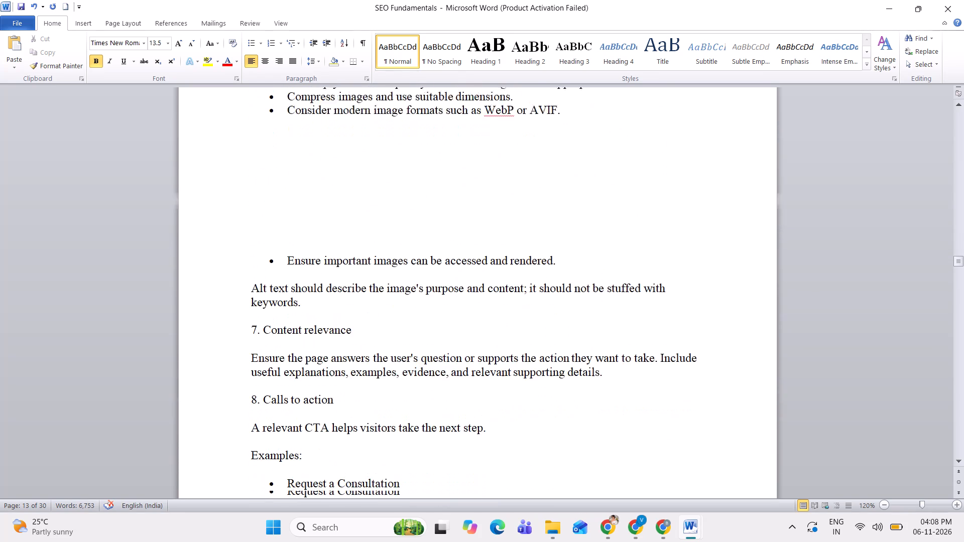
{"action": "scroll", "coordinate": [250, 346], "scroll_direction": "down", "scroll_amount": 3}
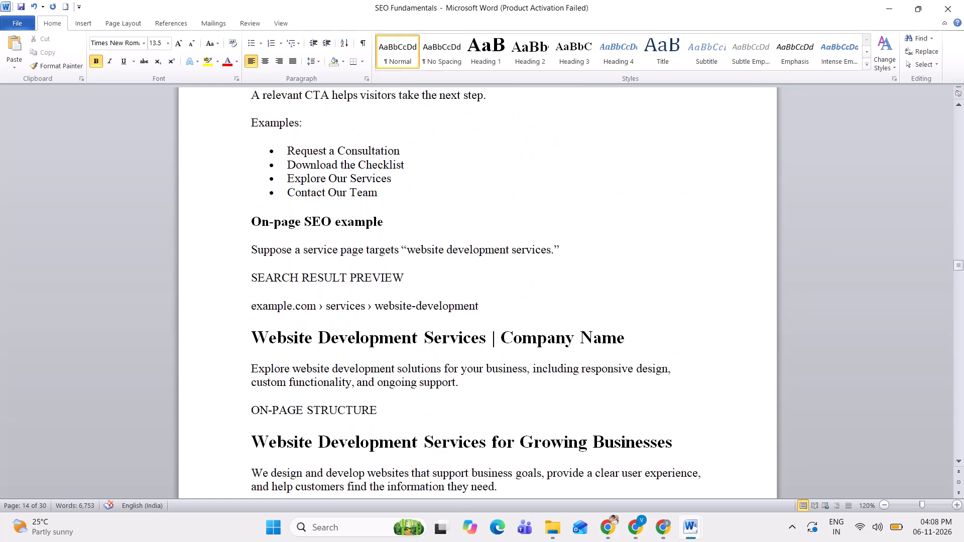
{"action": "scroll", "coordinate": [250, 346], "scroll_direction": "down", "scroll_amount": 1}
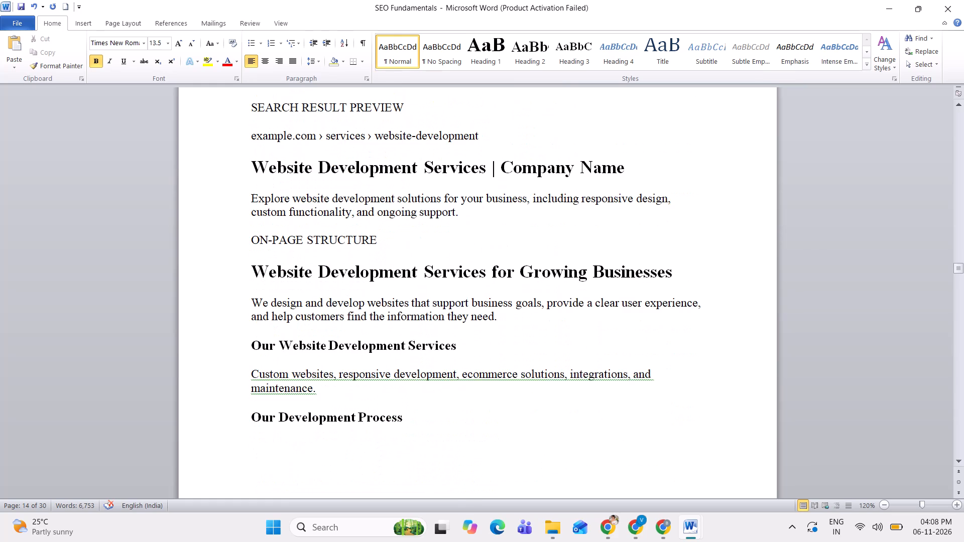
{"action": "scroll", "coordinate": [250, 346], "scroll_direction": "down", "scroll_amount": 3}
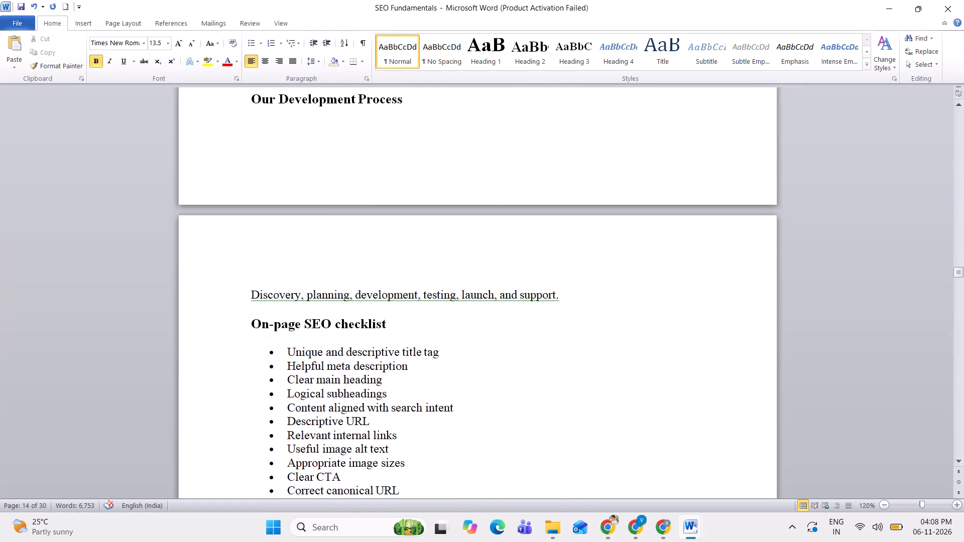
Remove the "Interview question:" label before the question about on-page SEO versus technical SEO, below the on-page SEO checklist.
{"action": "scroll", "coordinate": [250, 346], "scroll_direction": "down", "scroll_amount": 4}
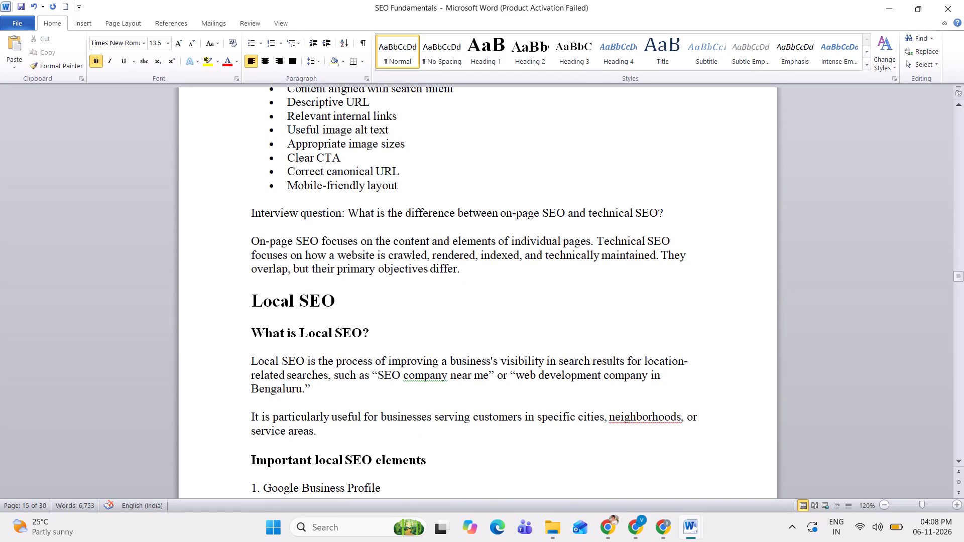
{"action": "left_click_drag", "start_coordinate": [344, 211], "coordinate": [242, 213]}
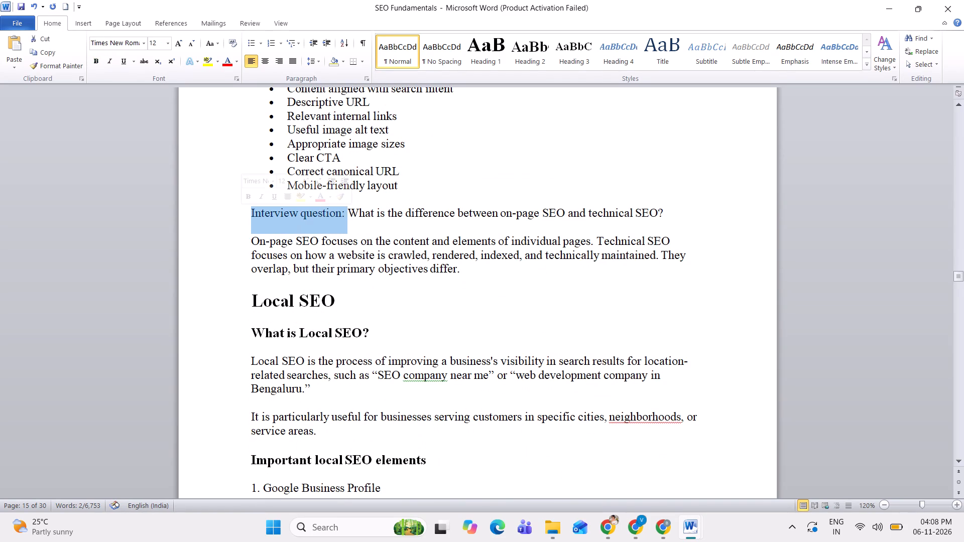
{"action": "key", "text": "Delete"}
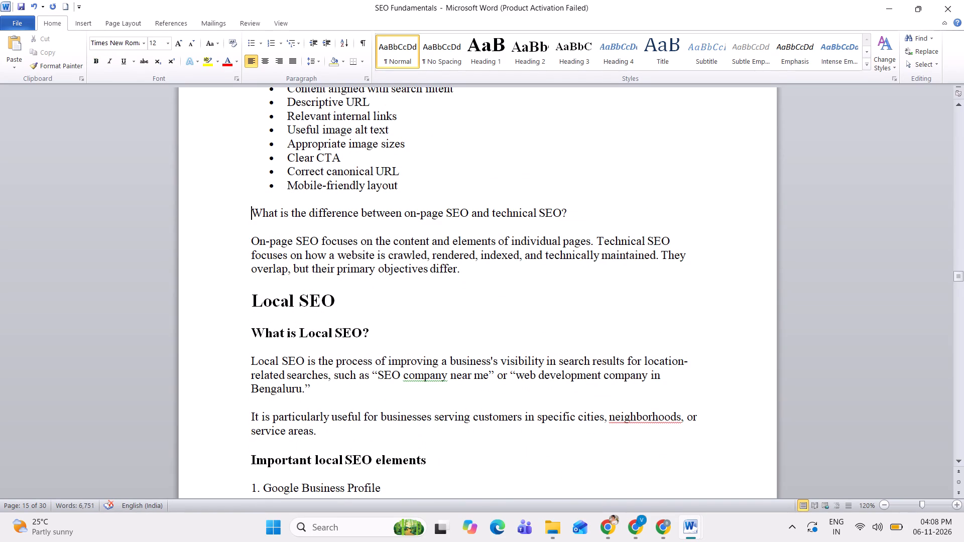
Delete the paragraph in the Local SEO section about it being particularly useful for businesses serving specific cities, neighborhoods, or service areas.
{"action": "scroll", "coordinate": [242, 213], "scroll_direction": "down", "scroll_amount": 1}
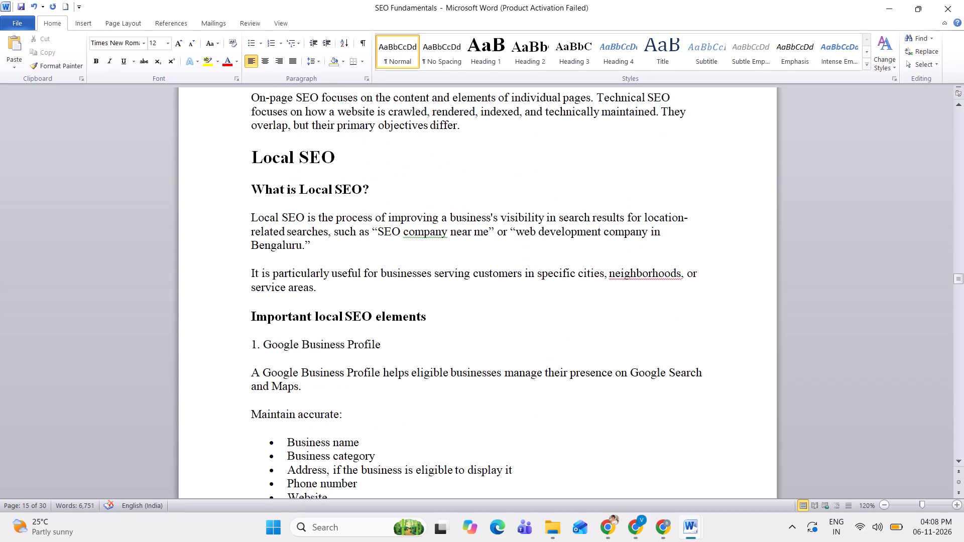
{"action": "scroll", "coordinate": [242, 213], "scroll_direction": "down", "scroll_amount": 1}
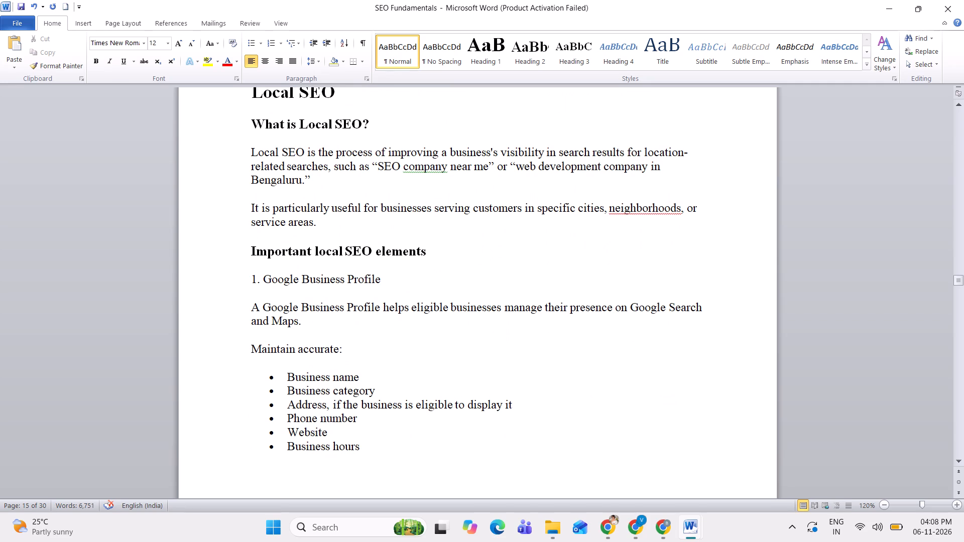
{"action": "left_click_drag", "start_coordinate": [249, 204], "coordinate": [319, 223]}
{"action": "key", "text": "Delete"}
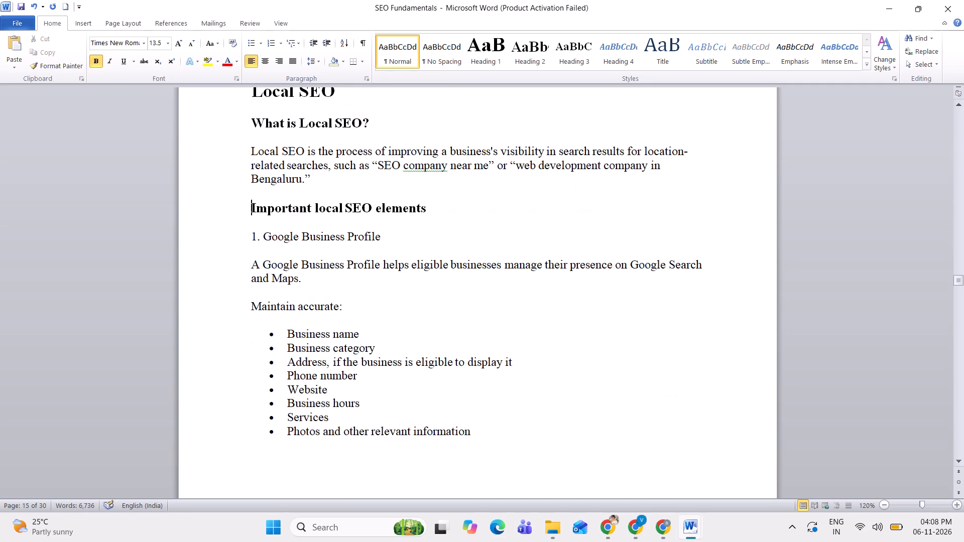
Delete the "Follow Google's eligibility and representation policies" paragraph above the NAP consistency element.
{"action": "scroll", "coordinate": [319, 223], "scroll_direction": "down", "scroll_amount": 2}
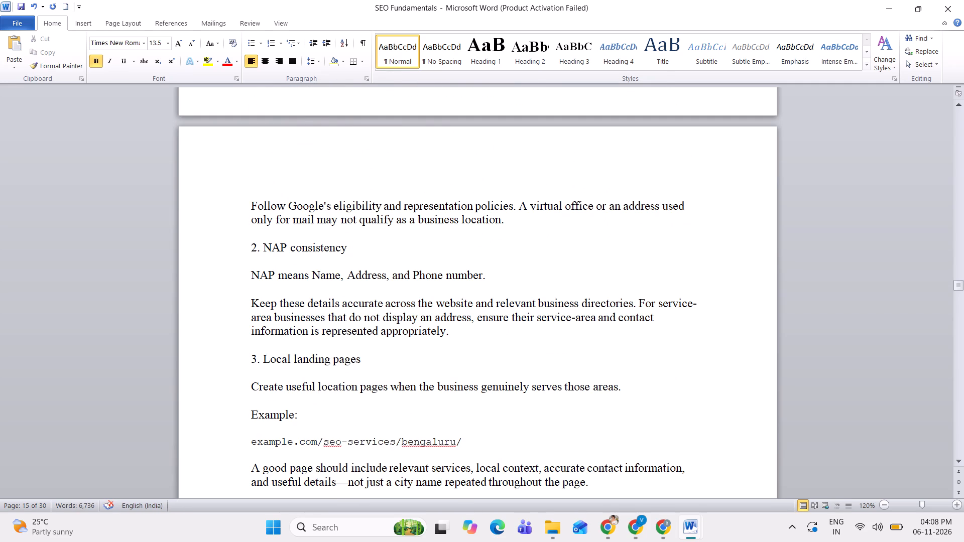
{"action": "scroll", "coordinate": [253, 202], "scroll_direction": "up", "scroll_amount": 1}
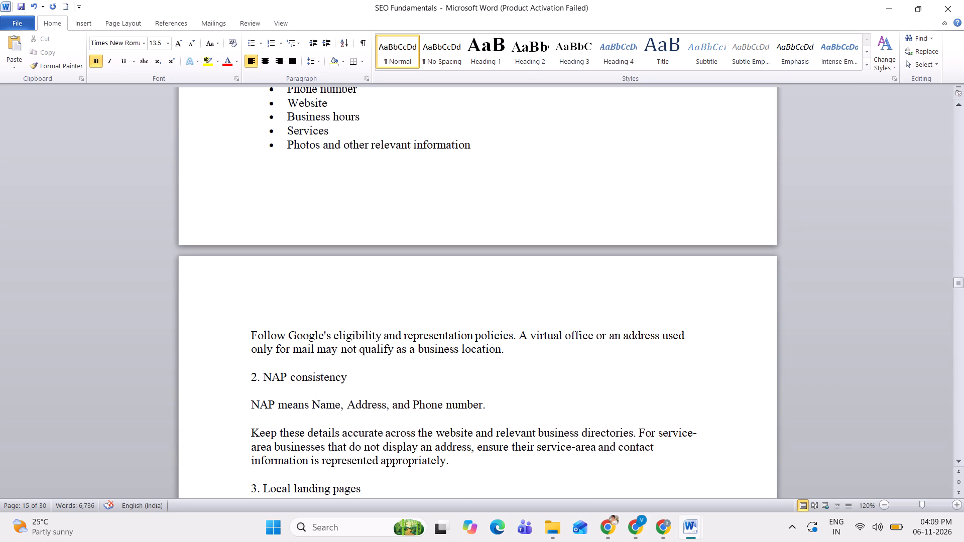
{"action": "left_click_drag", "start_coordinate": [253, 335], "coordinate": [346, 349]}
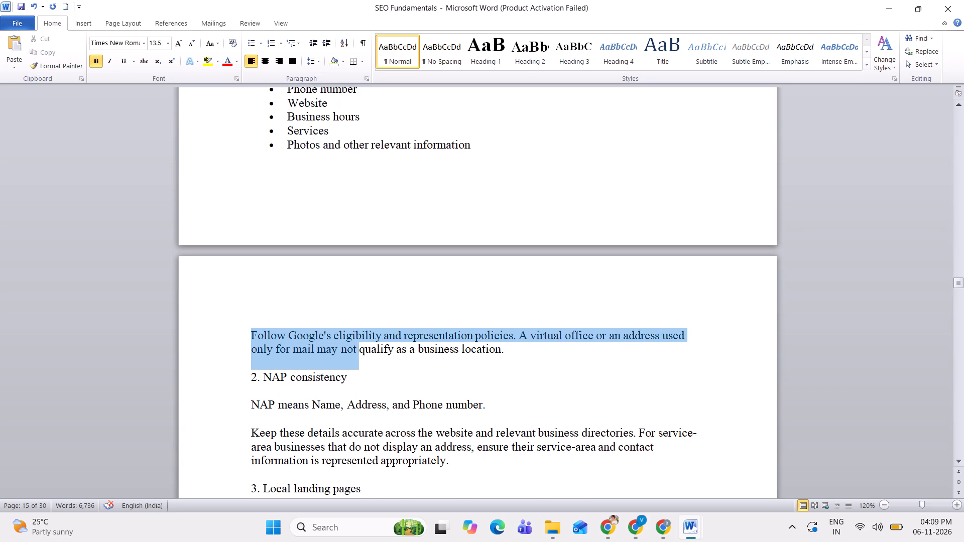
{"action": "left_click_drag", "start_coordinate": [346, 349], "coordinate": [538, 350]}
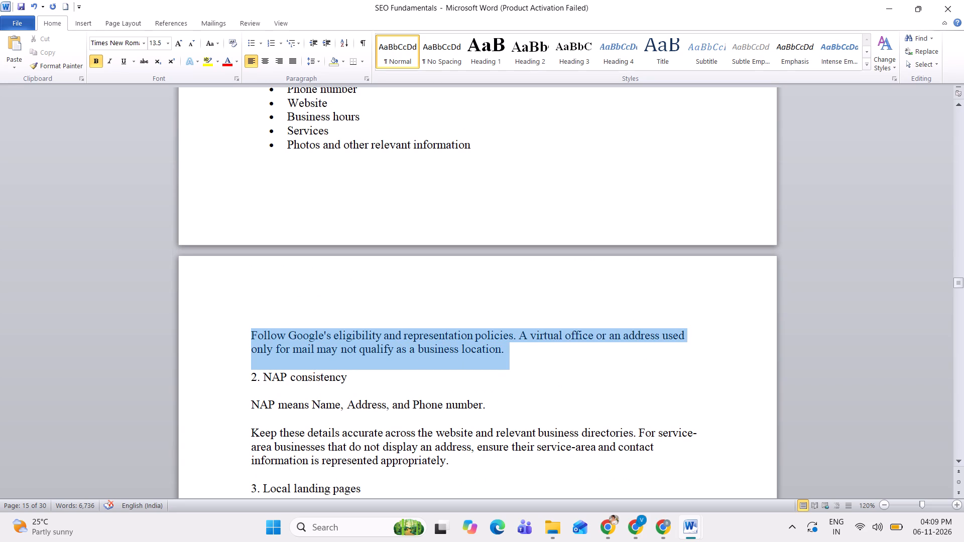
{"action": "left_click_drag", "start_coordinate": [538, 350], "coordinate": [544, 350]}
{"action": "key", "text": "Delete"}
Remove the "Interview question:" label before the question about Local SEO versus traditional SEO, below the Local SEO KPIs.
{"action": "scroll", "coordinate": [544, 350], "scroll_direction": "right", "scroll_amount": 1}
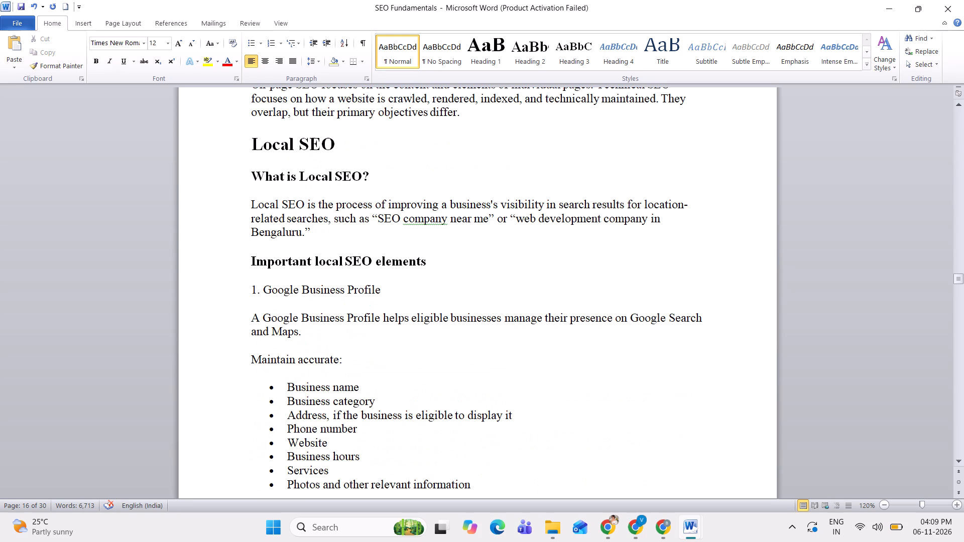
{"action": "scroll", "coordinate": [544, 350], "scroll_direction": "right", "scroll_amount": 1}
{"action": "scroll", "coordinate": [544, 350], "scroll_direction": "down", "scroll_amount": 1}
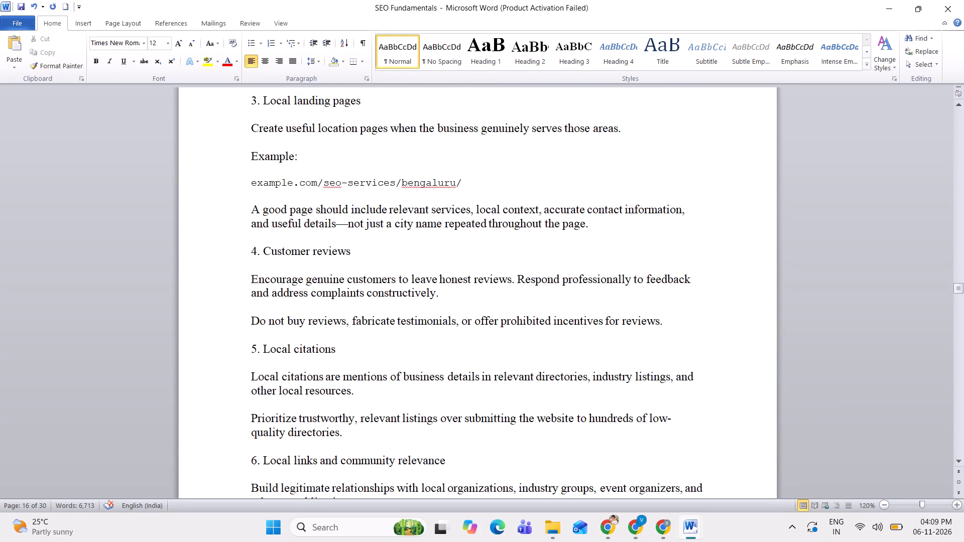
{"action": "scroll", "coordinate": [544, 350], "scroll_direction": "down", "scroll_amount": 2}
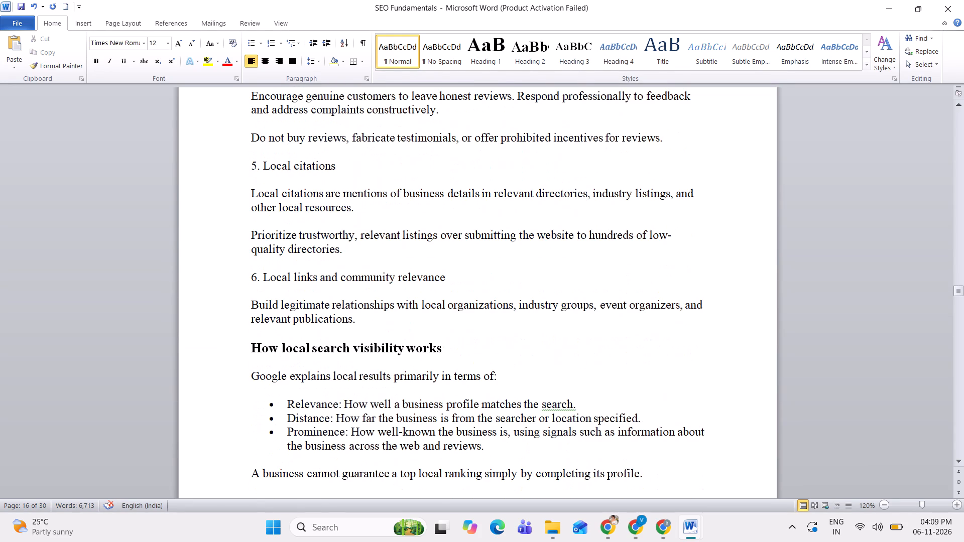
{"action": "scroll", "coordinate": [544, 350], "scroll_direction": "down", "scroll_amount": 2}
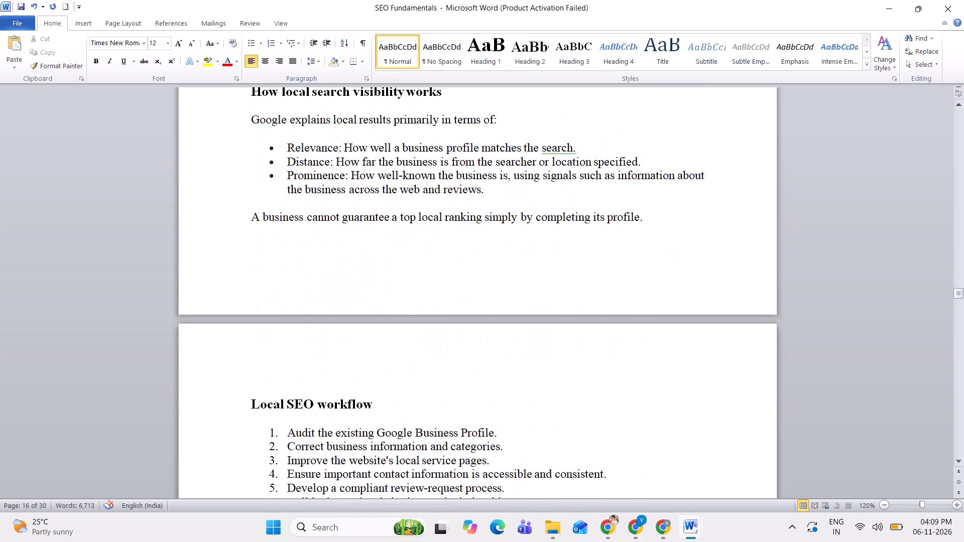
{"action": "scroll", "coordinate": [544, 350], "scroll_direction": "down", "scroll_amount": 2}
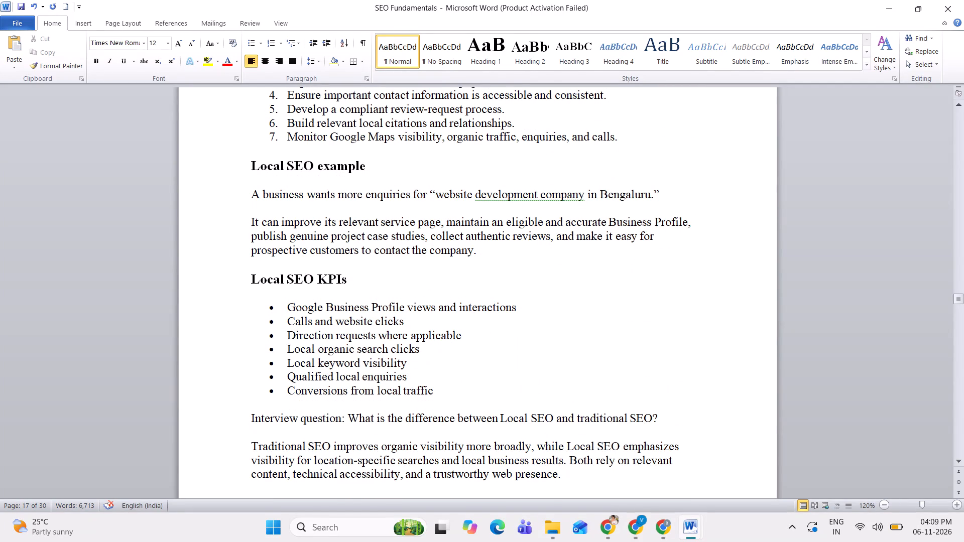
{"action": "left_click_drag", "start_coordinate": [347, 420], "coordinate": [265, 421]}
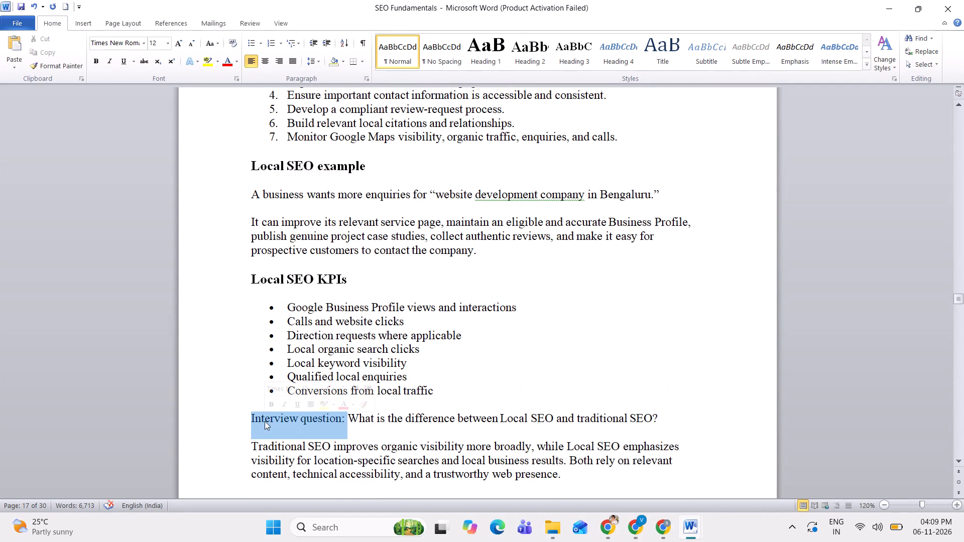
{"action": "key", "text": "Delete"}
Review the Link Building section, from backlink types through evaluating backlink opportunities, for labels or lines to remove.
{"action": "scroll", "coordinate": [265, 421], "scroll_direction": "down", "scroll_amount": 2}
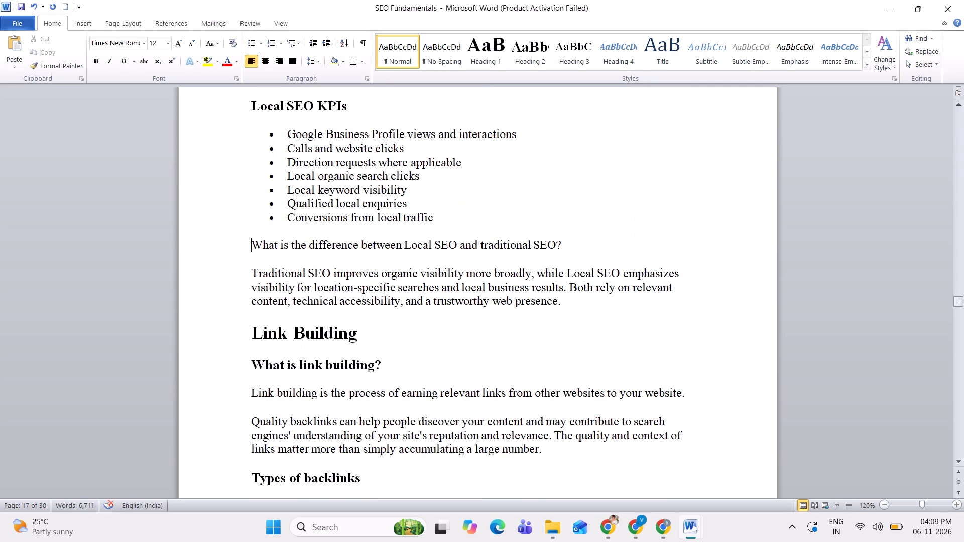
{"action": "scroll", "coordinate": [265, 421], "scroll_direction": "down", "scroll_amount": 4}
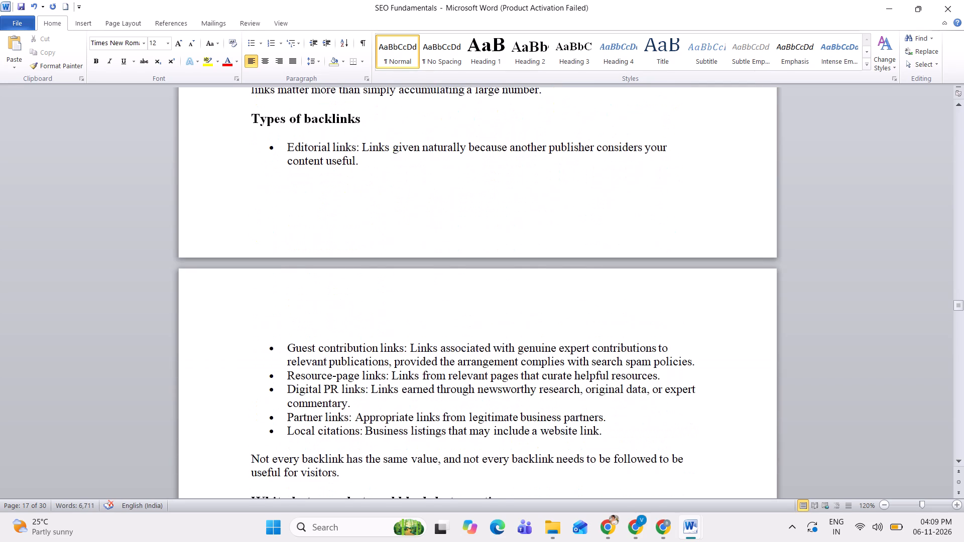
{"action": "scroll", "coordinate": [265, 421], "scroll_direction": "down", "scroll_amount": 1}
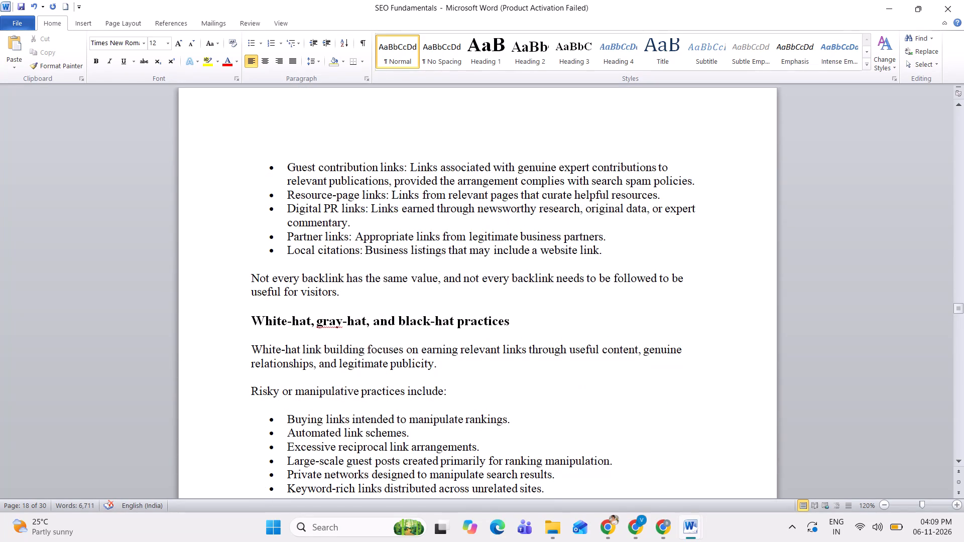
{"action": "scroll", "coordinate": [270, 293], "scroll_direction": "down", "scroll_amount": 1}
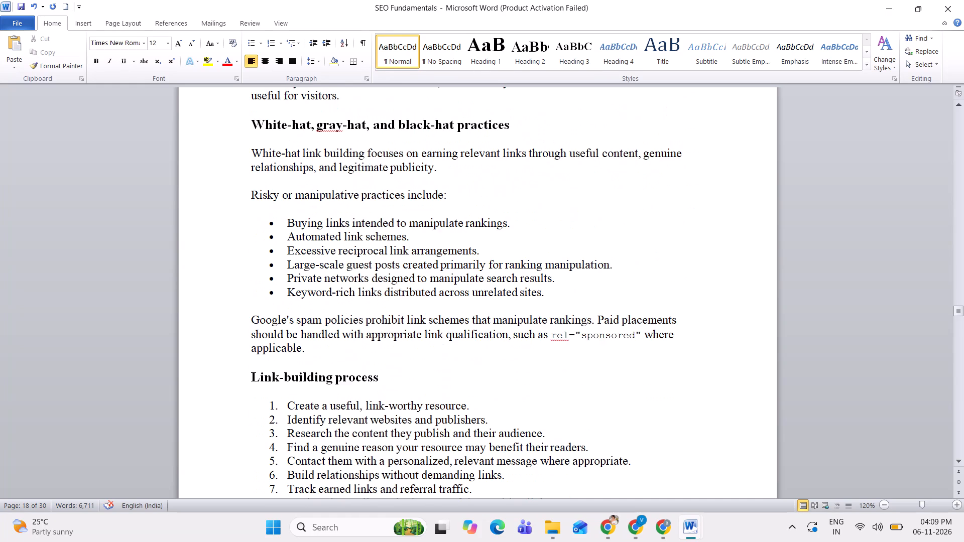
{"action": "scroll", "coordinate": [270, 293], "scroll_direction": "down", "scroll_amount": 1}
{"action": "scroll", "coordinate": [270, 293], "scroll_direction": "up", "scroll_amount": 2}
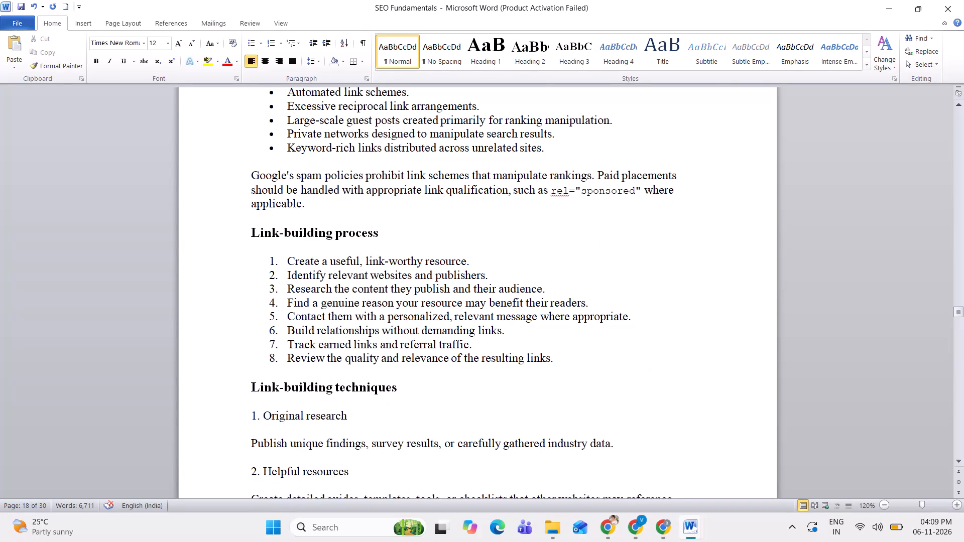
{"action": "scroll", "coordinate": [270, 293], "scroll_direction": "down", "scroll_amount": 2}
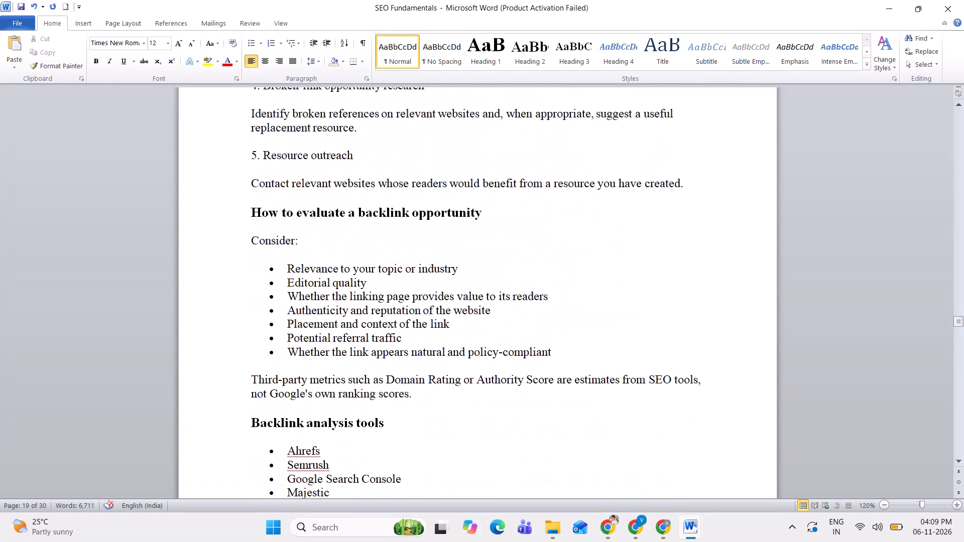
{"action": "scroll", "coordinate": [270, 293], "scroll_direction": "down", "scroll_amount": 1}
{"action": "scroll", "coordinate": [270, 293], "scroll_direction": "up", "scroll_amount": 2}
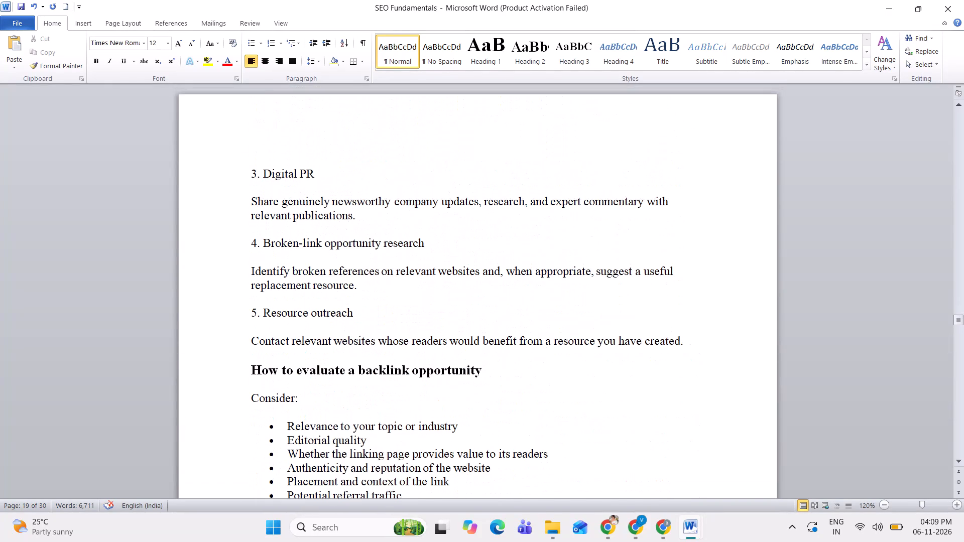
{"action": "scroll", "coordinate": [270, 293], "scroll_direction": "up", "scroll_amount": 1}
{"action": "scroll", "coordinate": [270, 293], "scroll_direction": "down", "scroll_amount": 2}
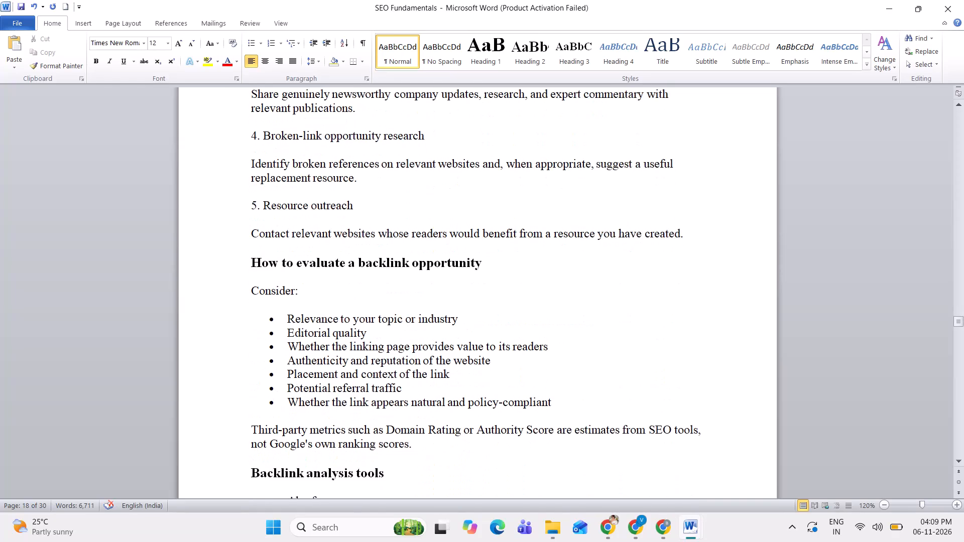
Review the end of Link Building and the opening of the Content Optimization part for labels and numbering to remove.
{"action": "scroll", "coordinate": [270, 293], "scroll_direction": "down", "scroll_amount": 4}
{"action": "scroll", "coordinate": [270, 293], "scroll_direction": "up", "scroll_amount": 1}
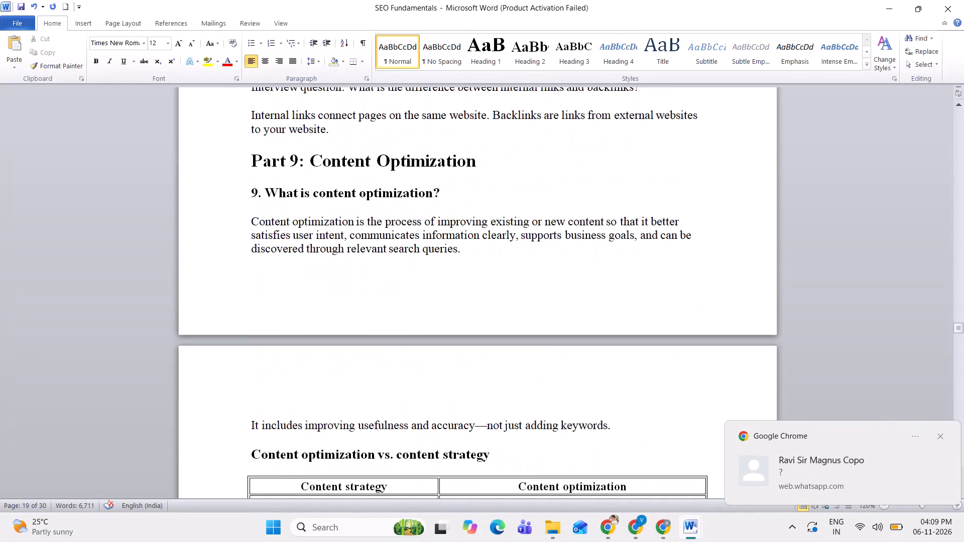
{"action": "scroll", "coordinate": [361, 346], "scroll_direction": "down", "scroll_amount": 1}
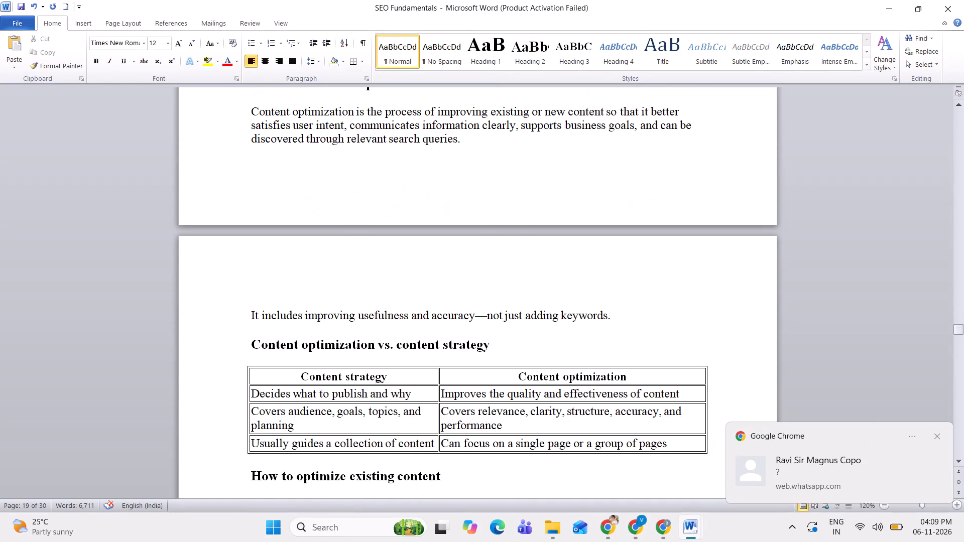
{"action": "scroll", "coordinate": [361, 346], "scroll_direction": "down", "scroll_amount": 2}
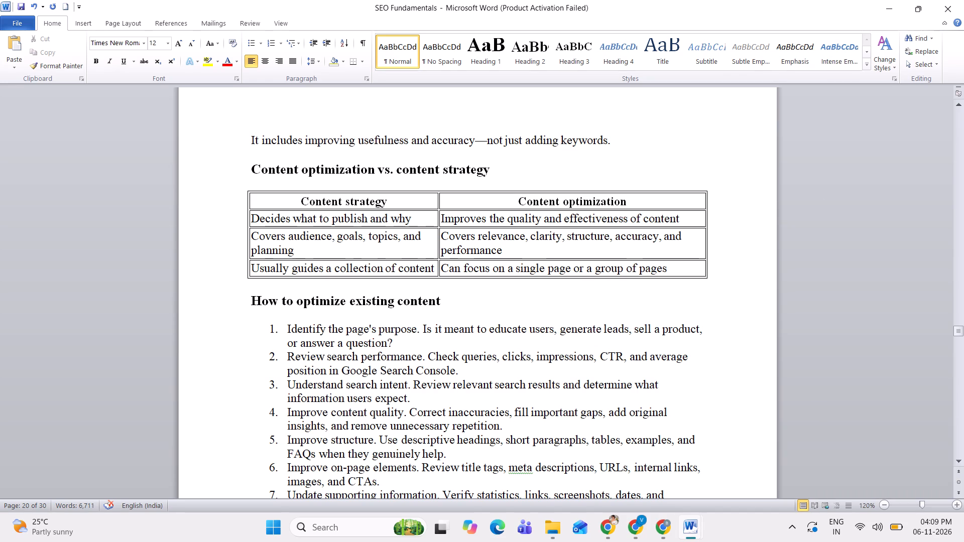
{"action": "scroll", "coordinate": [549, 414], "scroll_direction": "up", "scroll_amount": 1}
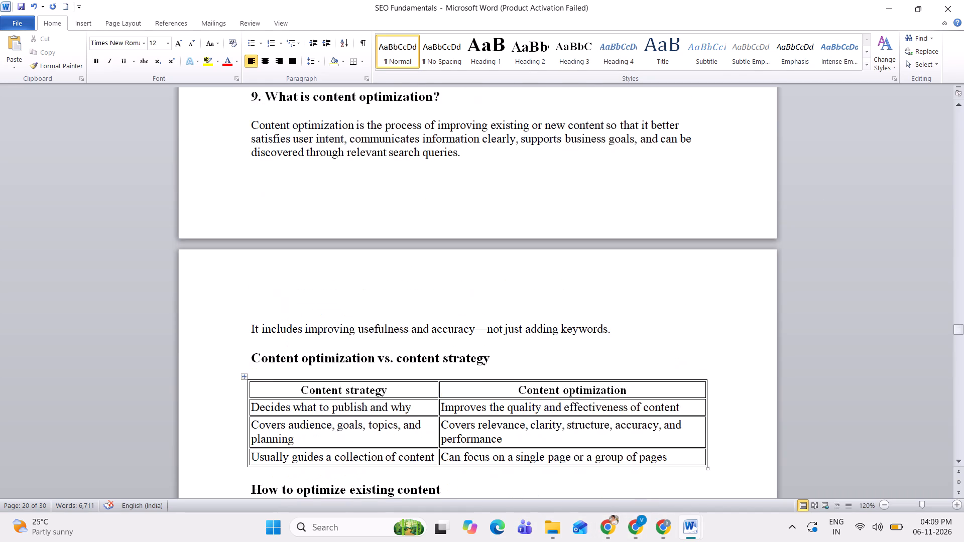
Remove the "Interview question:" label before the question about the difference between internal links and backlinks.
{"action": "scroll", "coordinate": [549, 414], "scroll_direction": "up", "scroll_amount": 2}
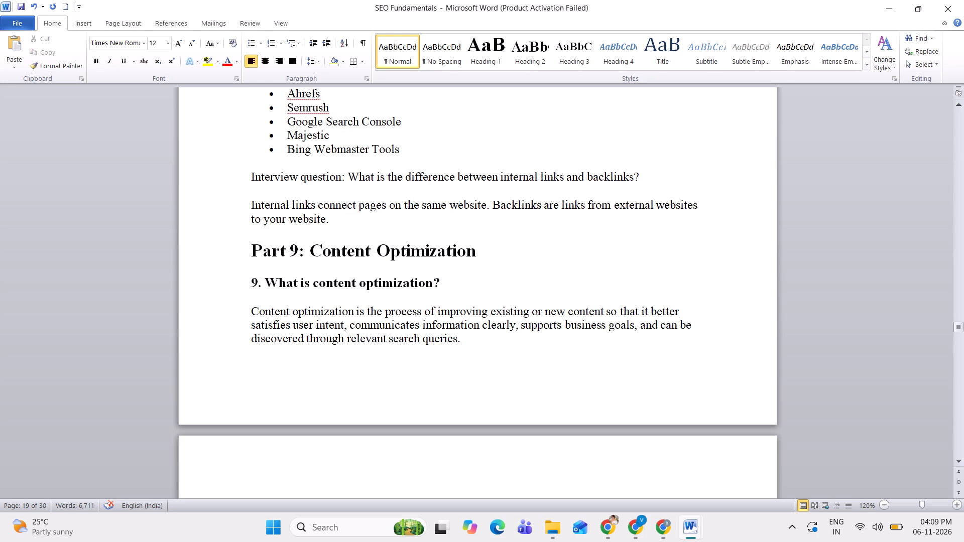
{"action": "left_click_drag", "start_coordinate": [346, 181], "coordinate": [254, 176]}
{"action": "key", "text": "Delete"}
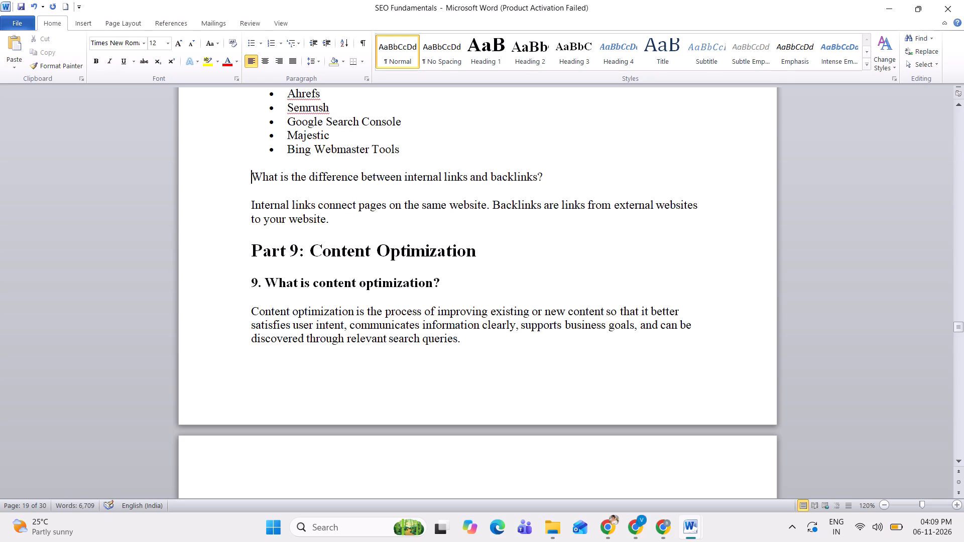
Remove the "Part 9:" prefix from the Content Optimization heading.
{"action": "left_click_drag", "start_coordinate": [308, 255], "coordinate": [251, 249]}
{"action": "left_click_drag", "start_coordinate": [251, 249], "coordinate": [249, 249]}
{"action": "key", "text": "Delete"}
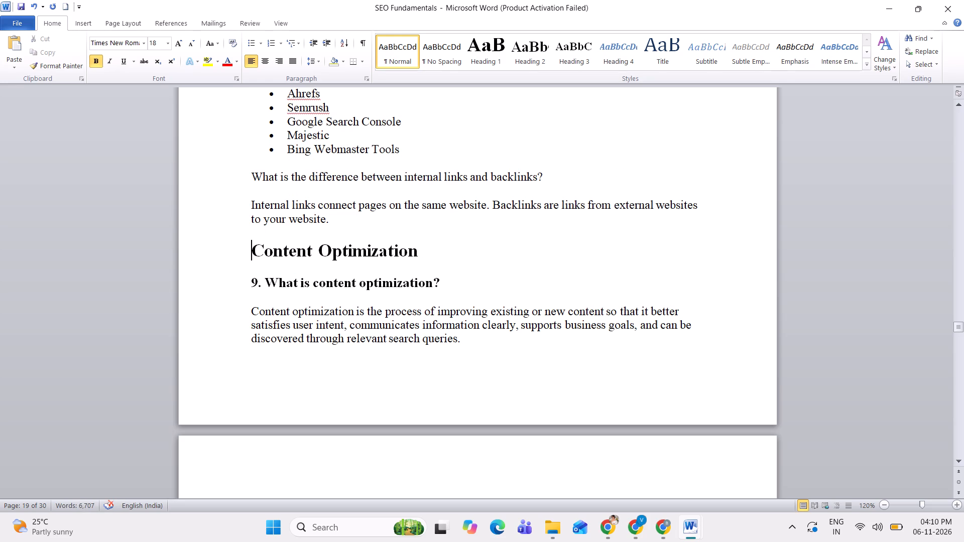
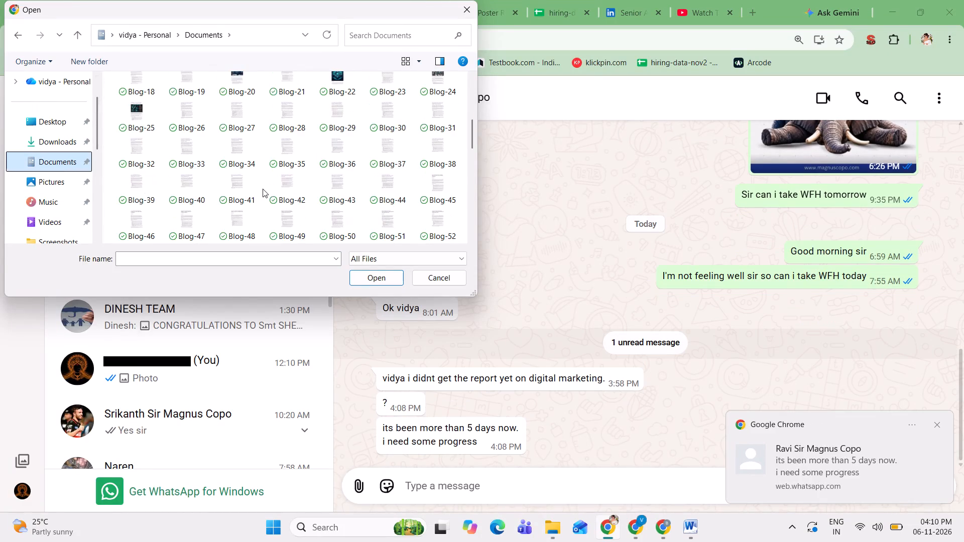
Look through the Documents folder for the digital marketing report file to attach to the manager's WhatsApp chat.
{"action": "scroll", "coordinate": [263, 189], "scroll_direction": "up", "scroll_amount": 1}
{"action": "scroll", "coordinate": [314, 130], "scroll_direction": "up", "scroll_amount": 1}
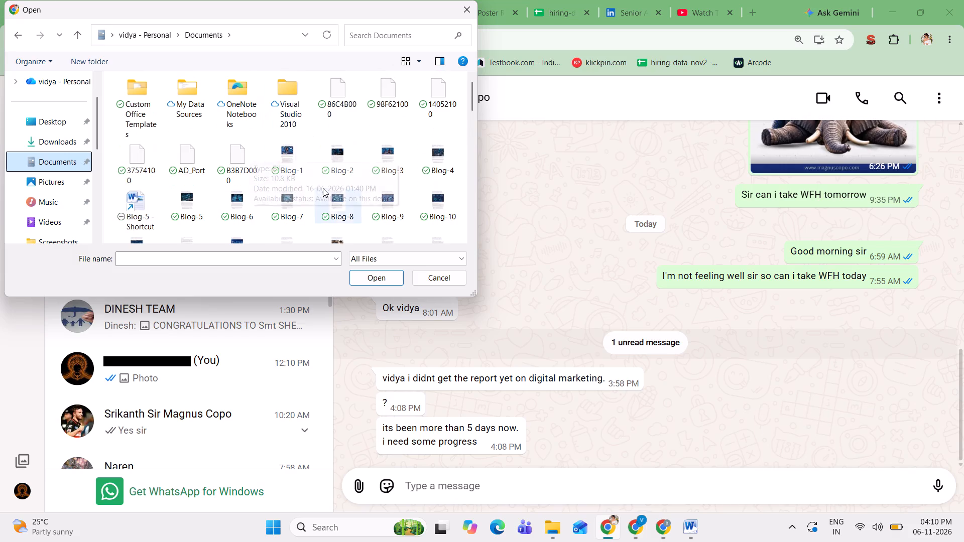
{"action": "scroll", "coordinate": [323, 188], "scroll_direction": "down", "scroll_amount": 1}
{"action": "scroll", "coordinate": [262, 200], "scroll_direction": "down", "scroll_amount": 1}
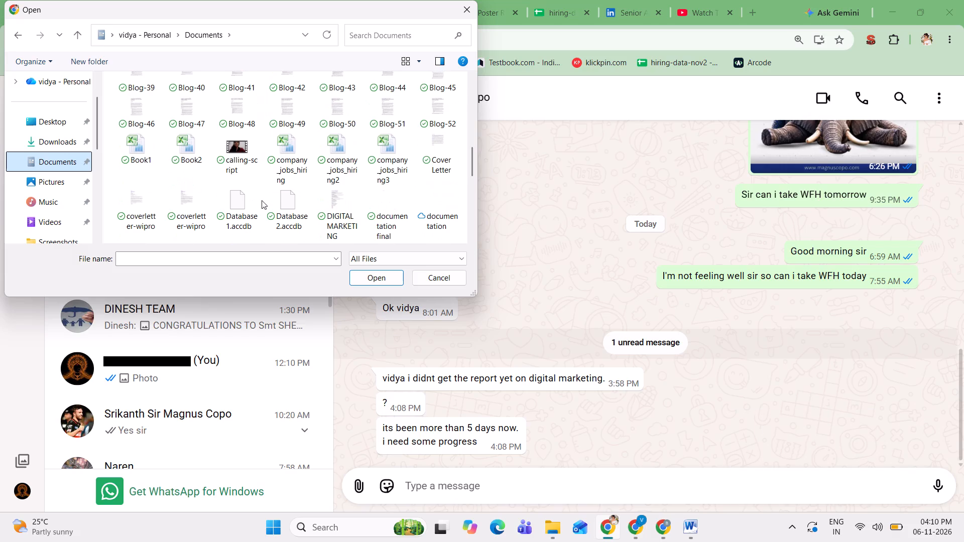
{"action": "scroll", "coordinate": [262, 200], "scroll_direction": "down", "scroll_amount": 1}
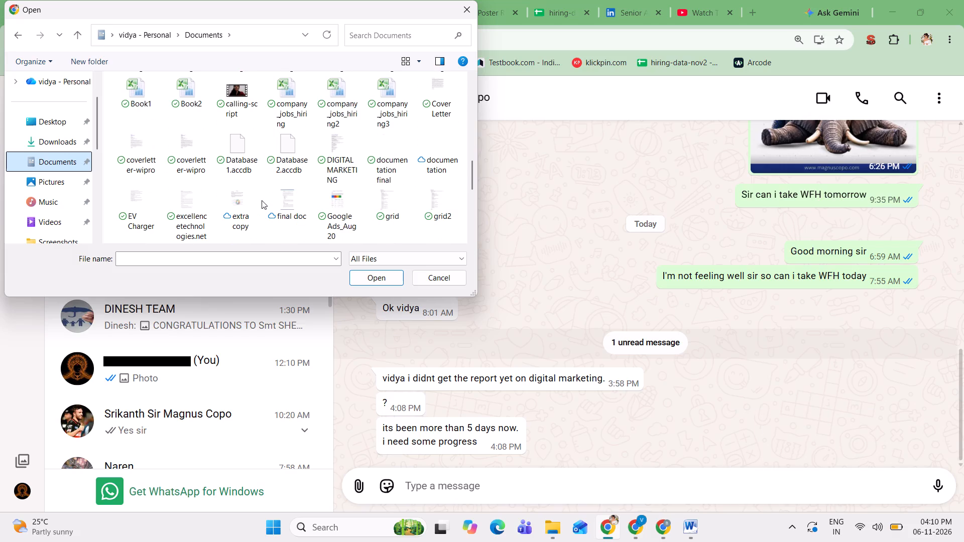
{"action": "scroll", "coordinate": [262, 200], "scroll_direction": "down", "scroll_amount": 1}
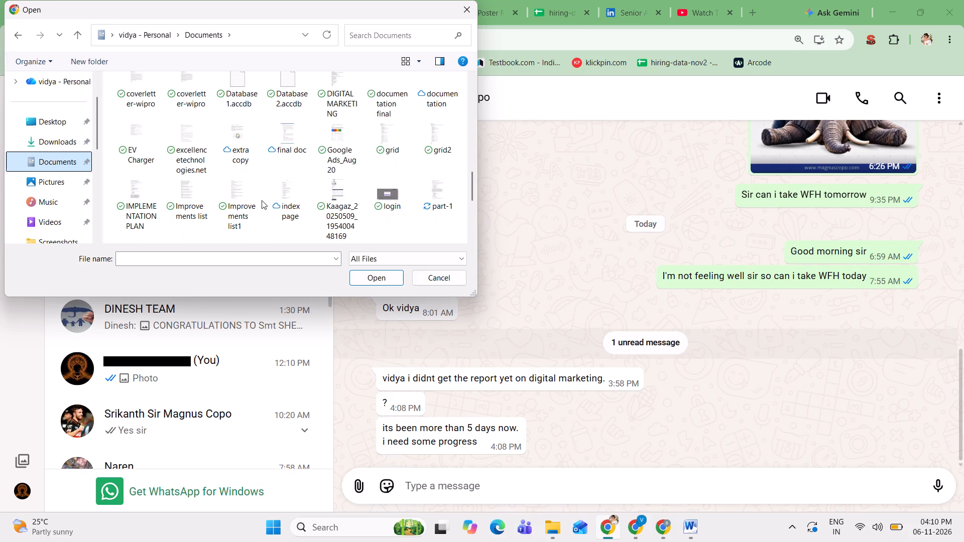
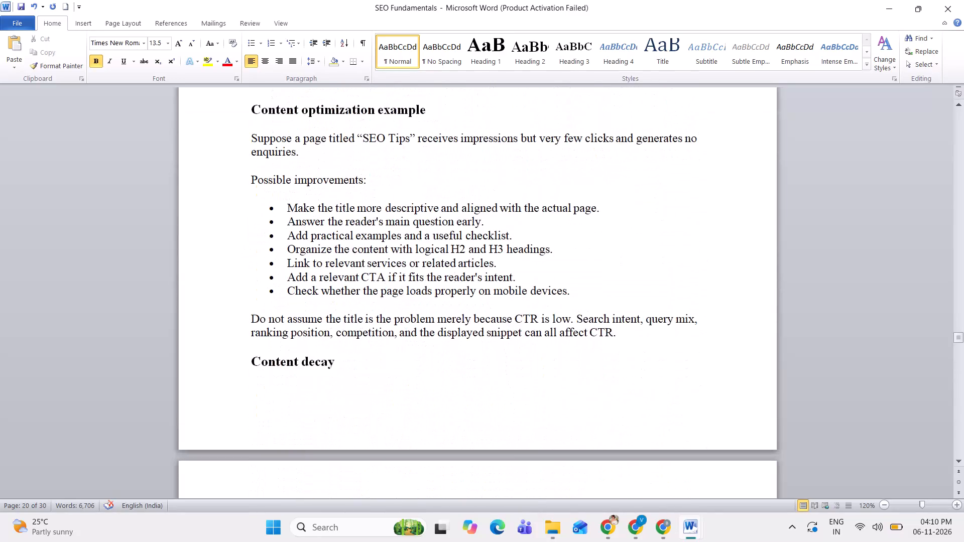
Delete the "Do not assume the title is the problem merely because CTR is low" paragraph above the Content decay heading.
{"action": "scroll", "coordinate": [526, 418], "scroll_direction": "down", "scroll_amount": 1}
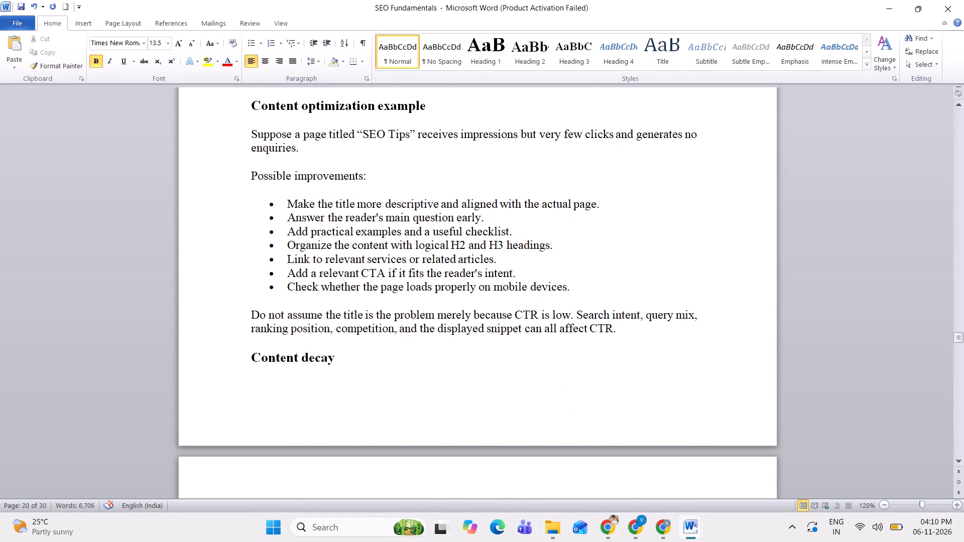
{"action": "left_click_drag", "start_coordinate": [245, 311], "coordinate": [482, 332]}
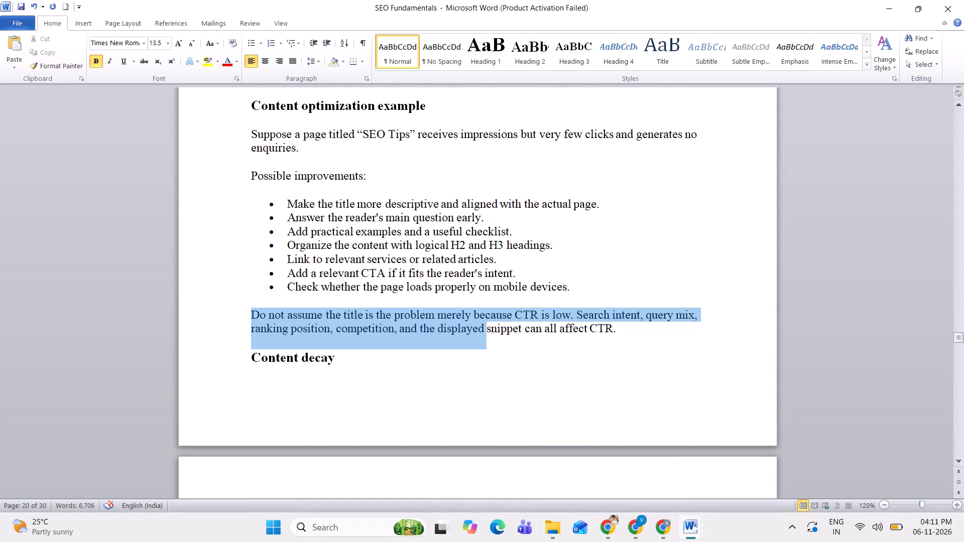
{"action": "left_click_drag", "start_coordinate": [482, 332], "coordinate": [637, 332]}
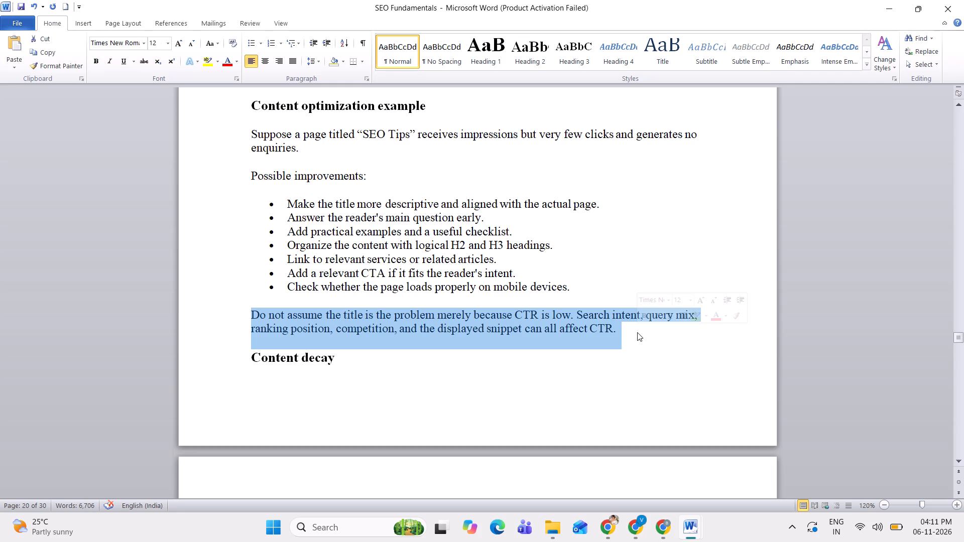
{"action": "key", "text": "Delete"}
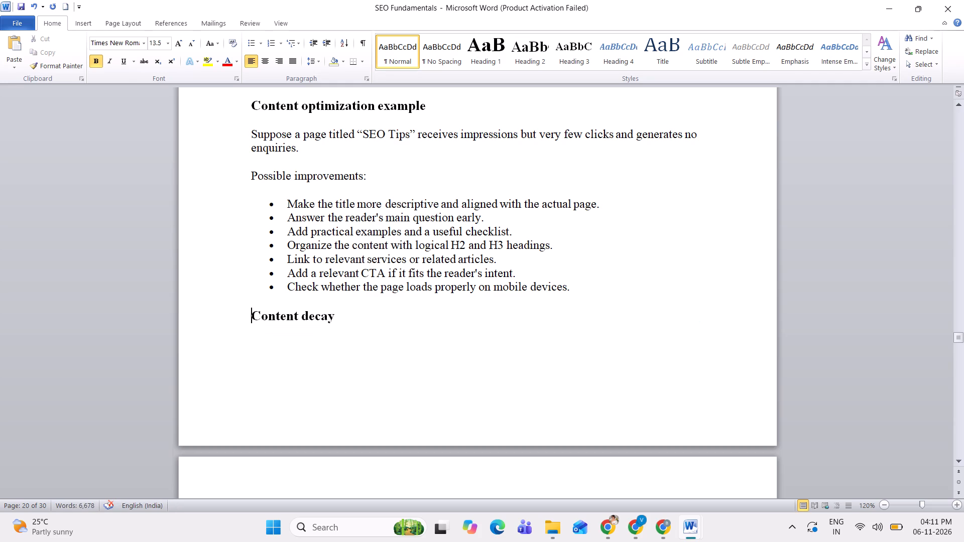
Remove the "Interview question:" label before the question about optimizing an existing blog post, below the content optimization tools.
{"action": "scroll", "coordinate": [637, 332], "scroll_direction": "up", "scroll_amount": 1}
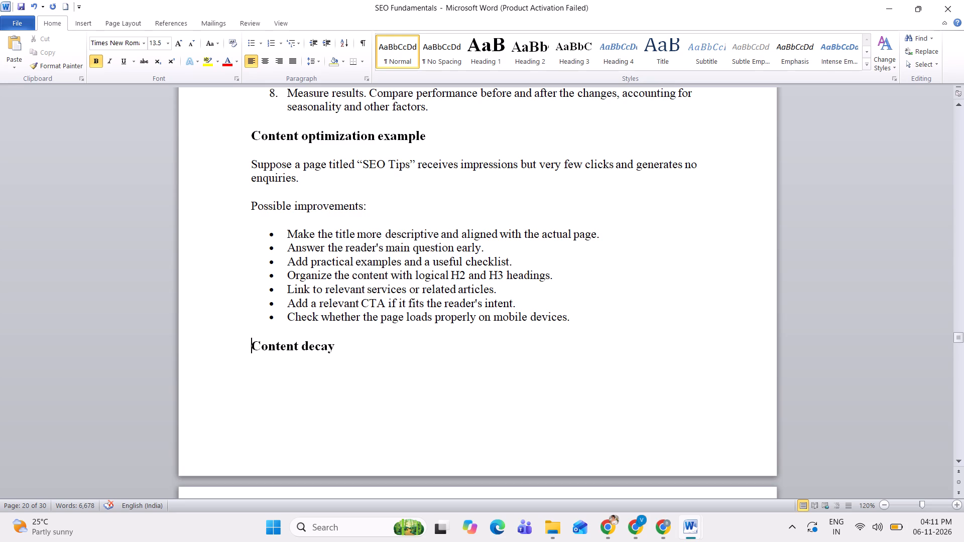
{"action": "scroll", "coordinate": [413, 314], "scroll_direction": "down", "scroll_amount": 6}
{"action": "scroll", "coordinate": [413, 314], "scroll_direction": "up", "scroll_amount": 1}
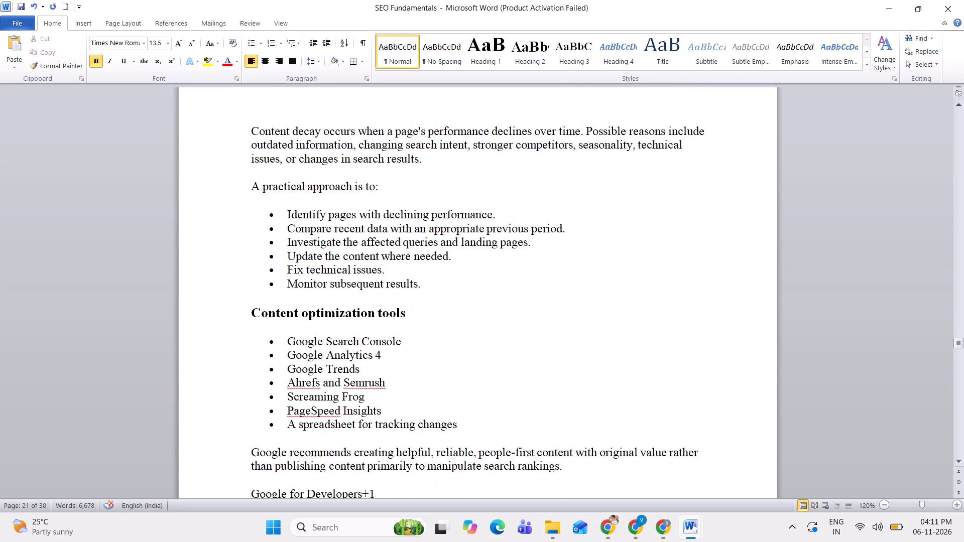
{"action": "scroll", "coordinate": [413, 314], "scroll_direction": "down", "scroll_amount": 1}
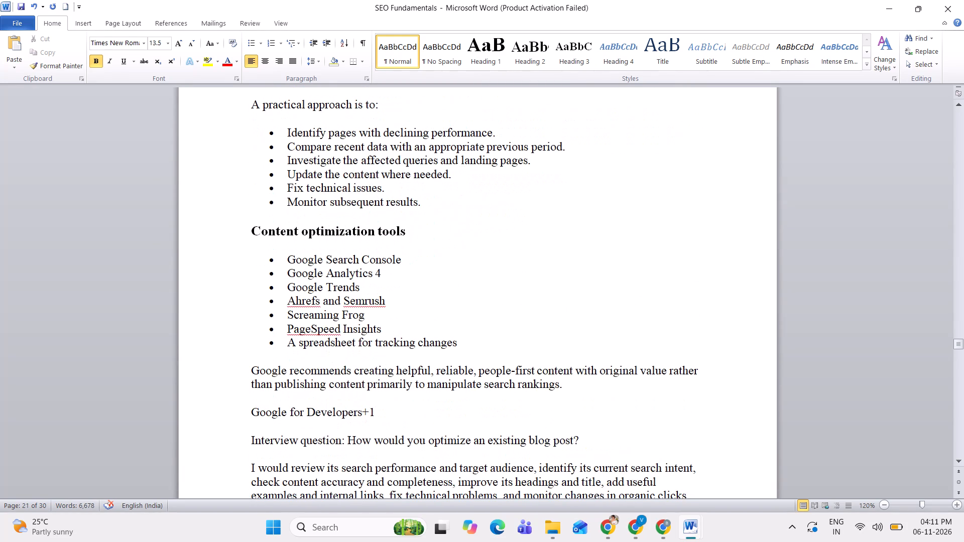
{"action": "scroll", "coordinate": [413, 314], "scroll_direction": "down", "scroll_amount": 2}
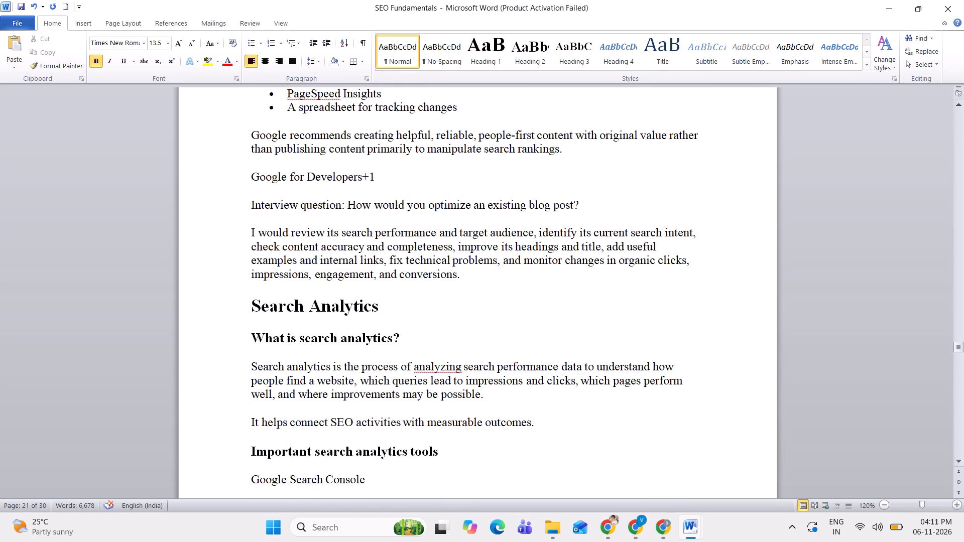
{"action": "left_click_drag", "start_coordinate": [347, 206], "coordinate": [266, 209]}
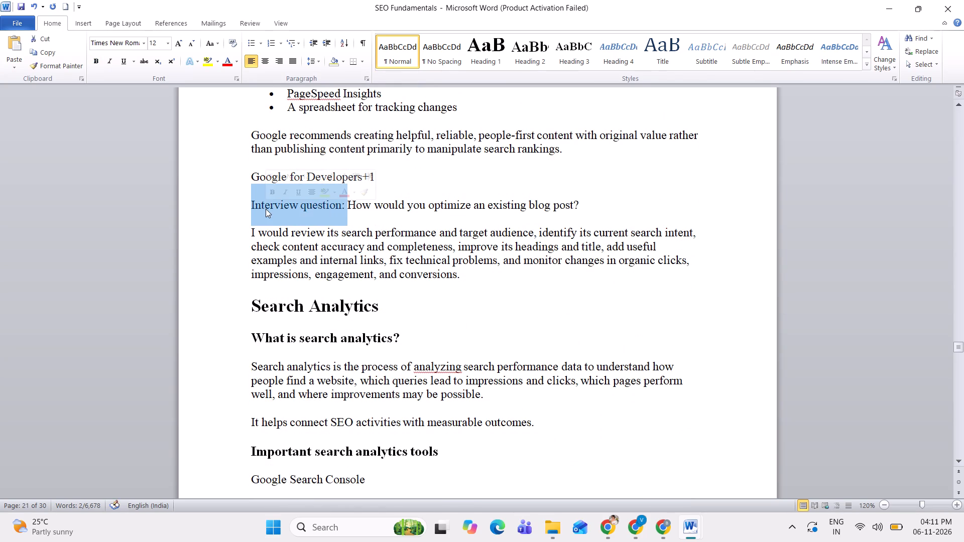
{"action": "key", "text": "Delete"}
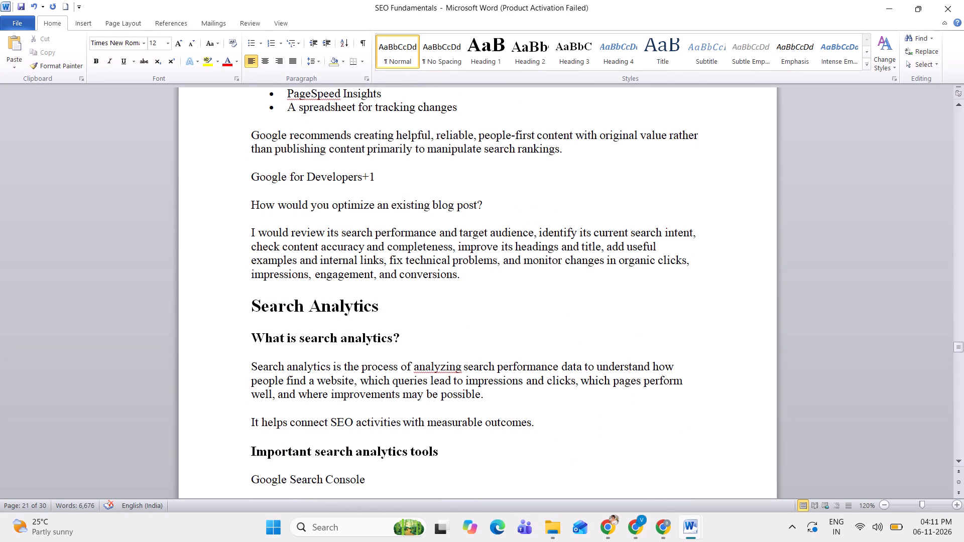
Remove the "Interview question:" label before the Google Search Console versus GA4 question, below the SEO reporting process.
{"action": "scroll", "coordinate": [455, 287], "scroll_direction": "down", "scroll_amount": 3}
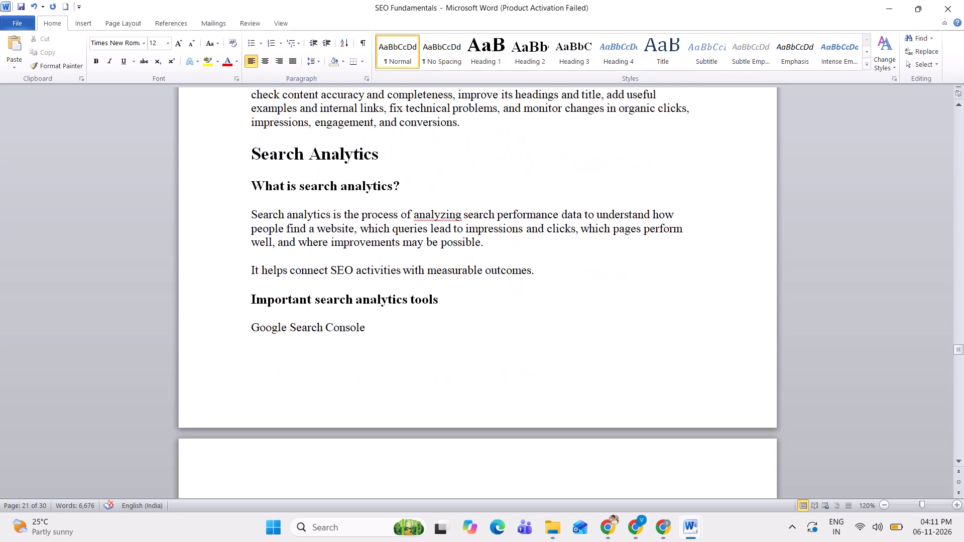
{"action": "scroll", "coordinate": [455, 287], "scroll_direction": "down", "scroll_amount": 2}
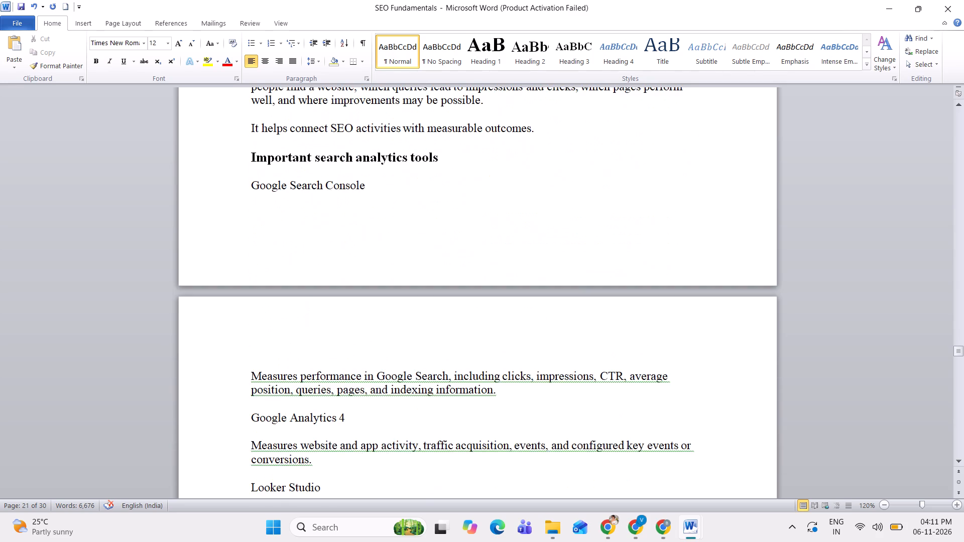
{"action": "scroll", "coordinate": [455, 287], "scroll_direction": "down", "scroll_amount": 2}
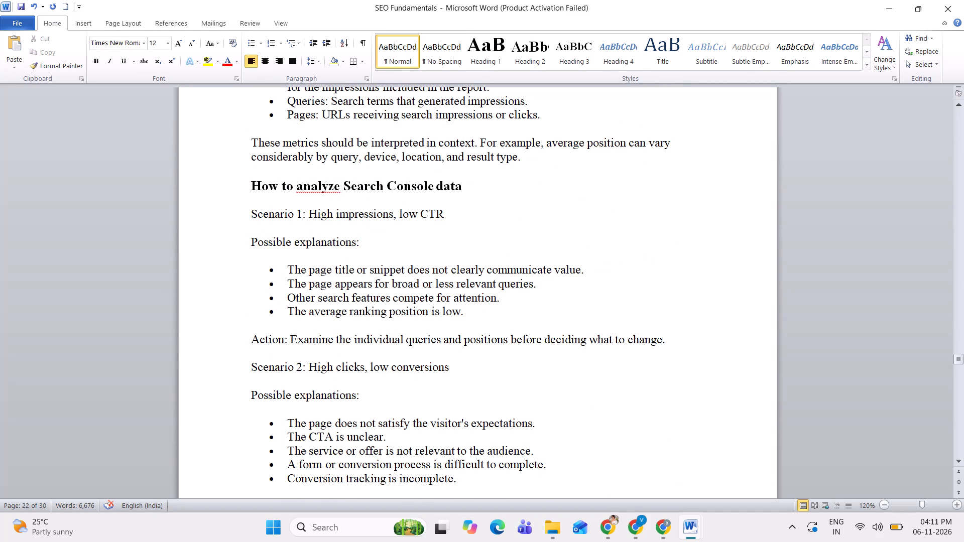
{"action": "scroll", "coordinate": [455, 287], "scroll_direction": "right", "scroll_amount": 1}
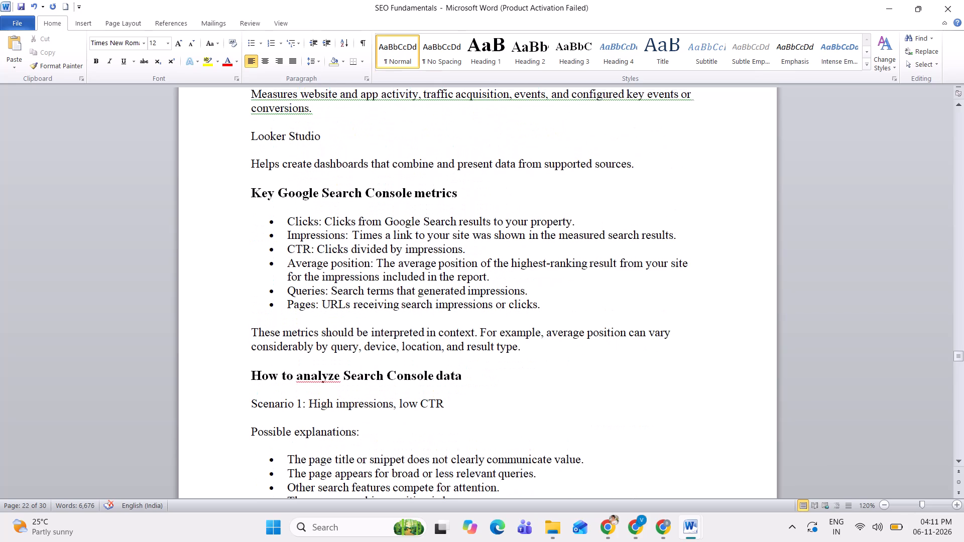
{"action": "scroll", "coordinate": [455, 287], "scroll_direction": "right", "scroll_amount": 1}
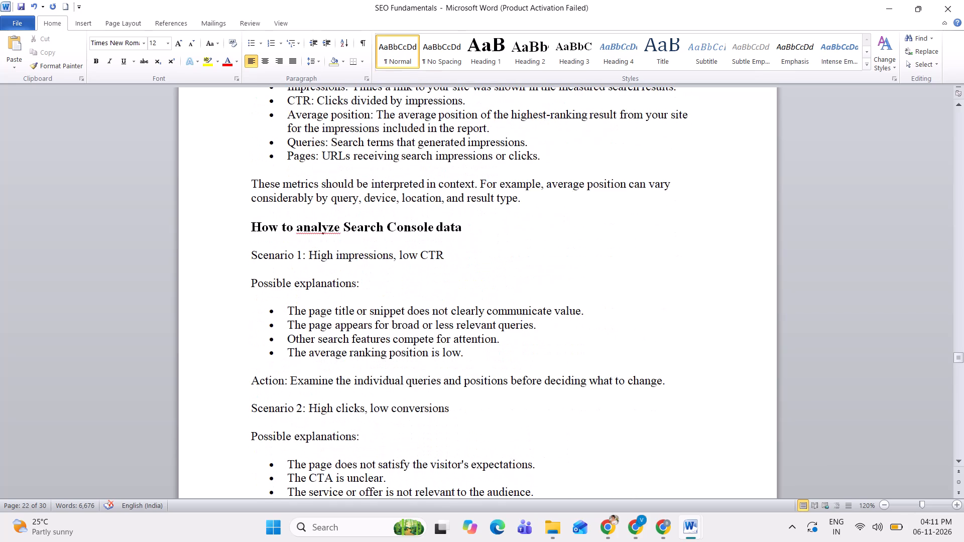
{"action": "scroll", "coordinate": [455, 287], "scroll_direction": "down", "scroll_amount": 4}
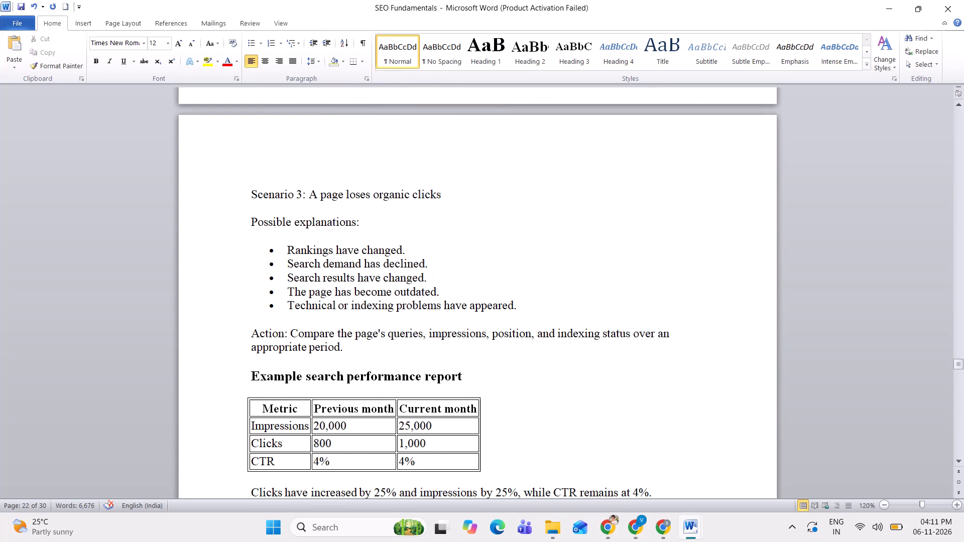
{"action": "scroll", "coordinate": [455, 287], "scroll_direction": "down", "scroll_amount": 2}
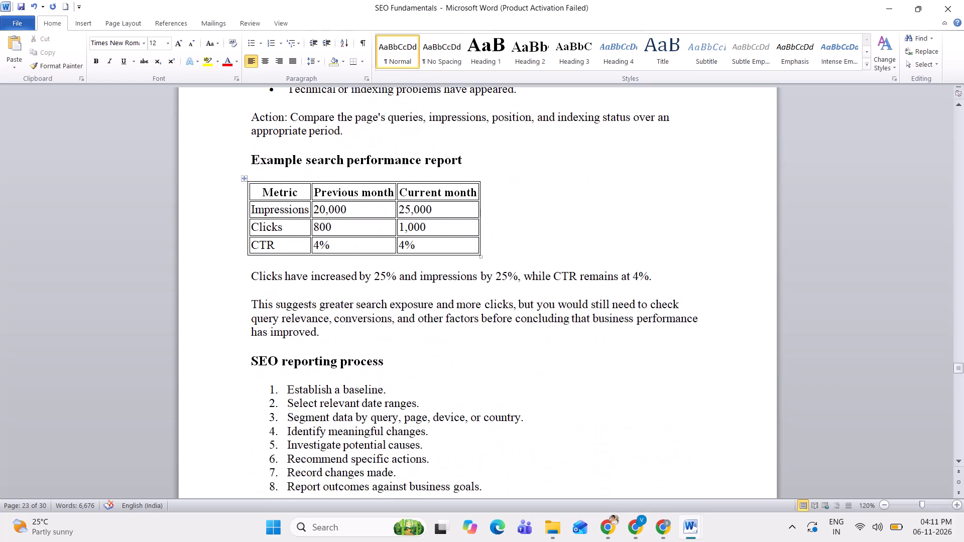
{"action": "scroll", "coordinate": [455, 287], "scroll_direction": "down", "scroll_amount": 2}
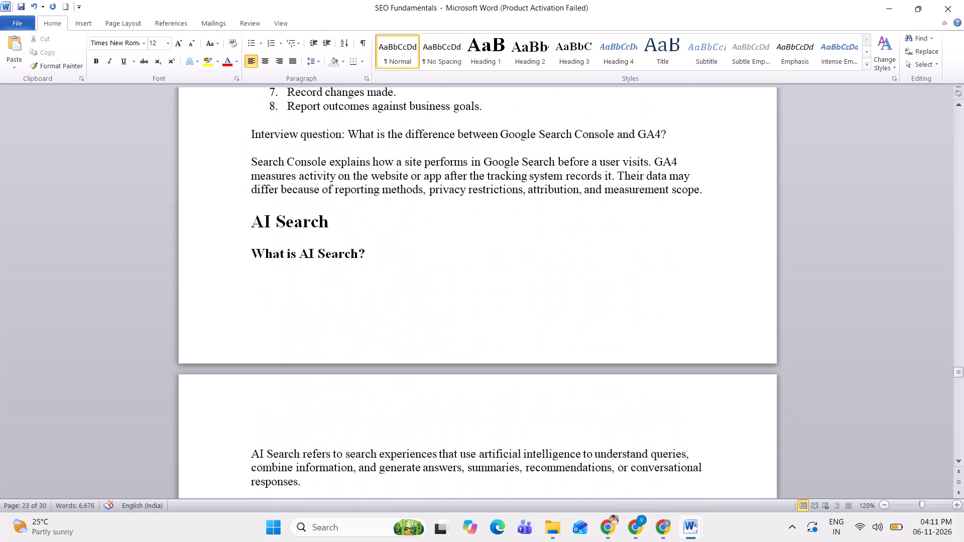
{"action": "left_click_drag", "start_coordinate": [346, 137], "coordinate": [267, 130]}
{"action": "key", "text": "Delete"}
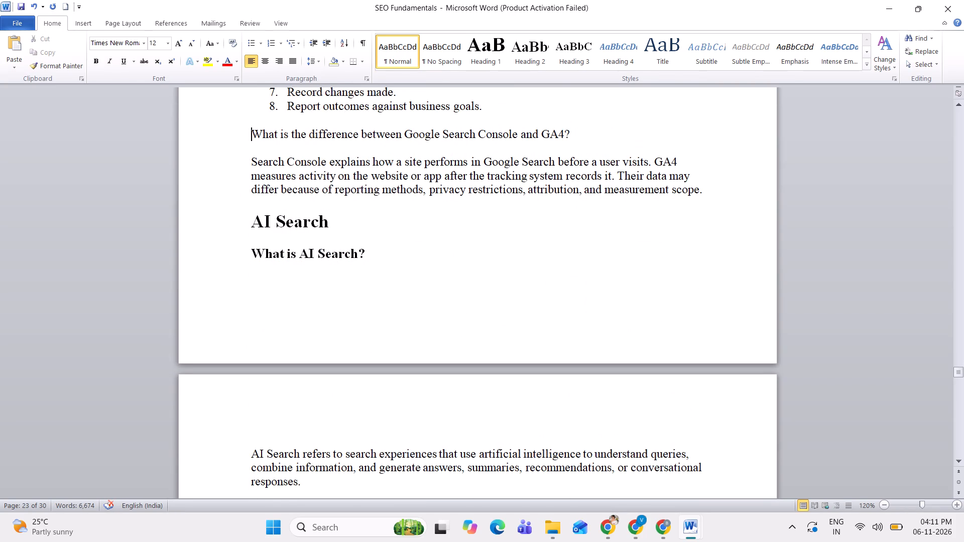
Delete the "These are general tendencies, not absolute distinctions" paragraph below the Traditional search vs. AI search table.
{"action": "scroll", "coordinate": [343, 262], "scroll_direction": "down", "scroll_amount": 1}
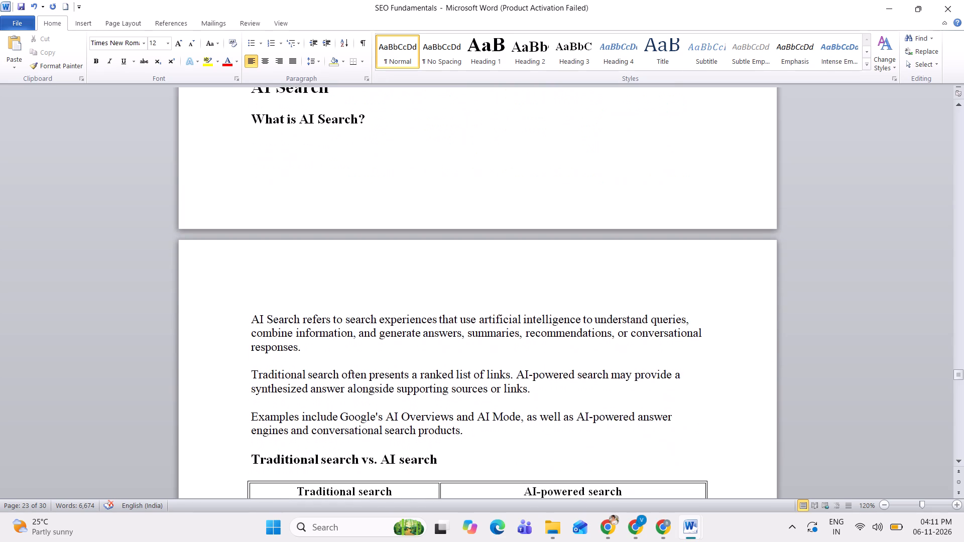
{"action": "scroll", "coordinate": [343, 262], "scroll_direction": "down", "scroll_amount": 2}
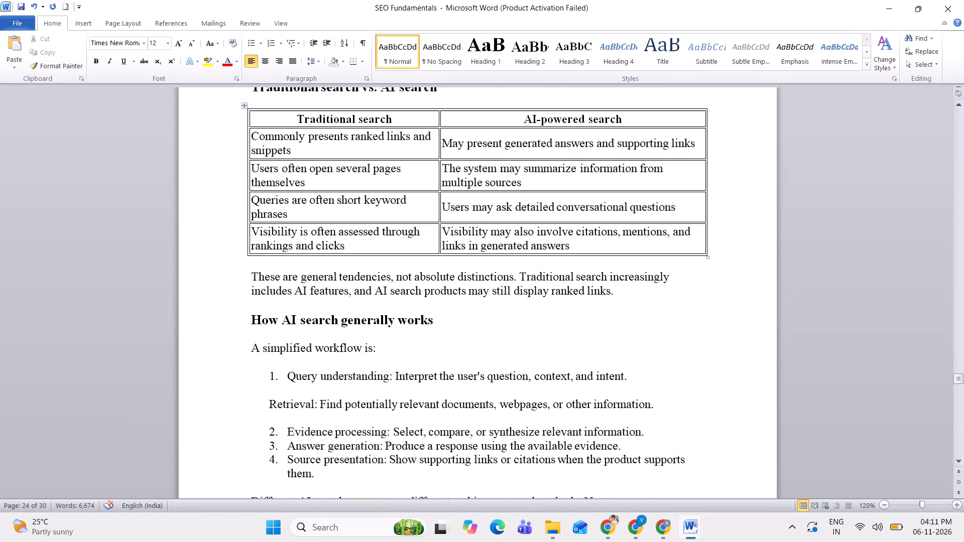
{"action": "scroll", "coordinate": [343, 262], "scroll_direction": "down", "scroll_amount": 1}
{"action": "left_click_drag", "start_coordinate": [250, 272], "coordinate": [579, 306]}
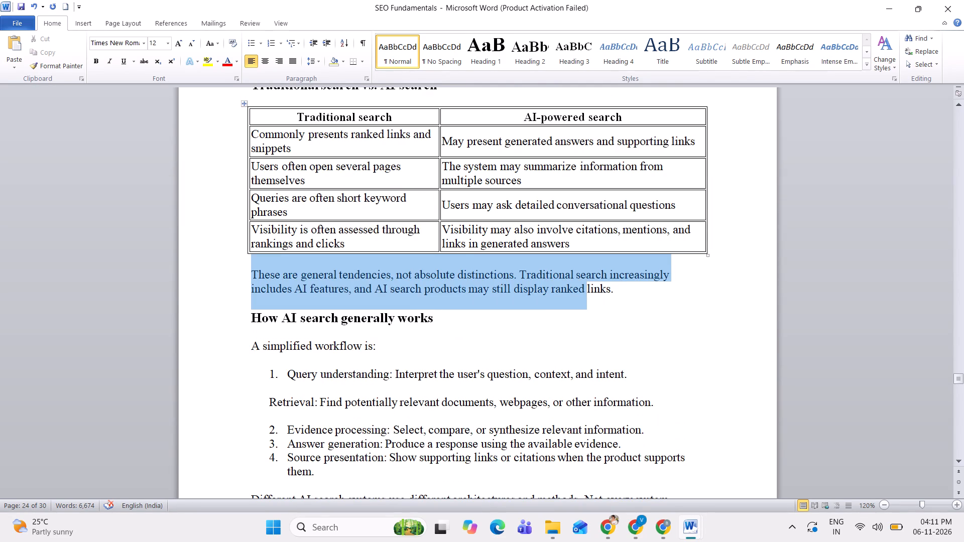
{"action": "left_click_drag", "start_coordinate": [579, 306], "coordinate": [619, 306]}
{"action": "key", "text": "Delete"}
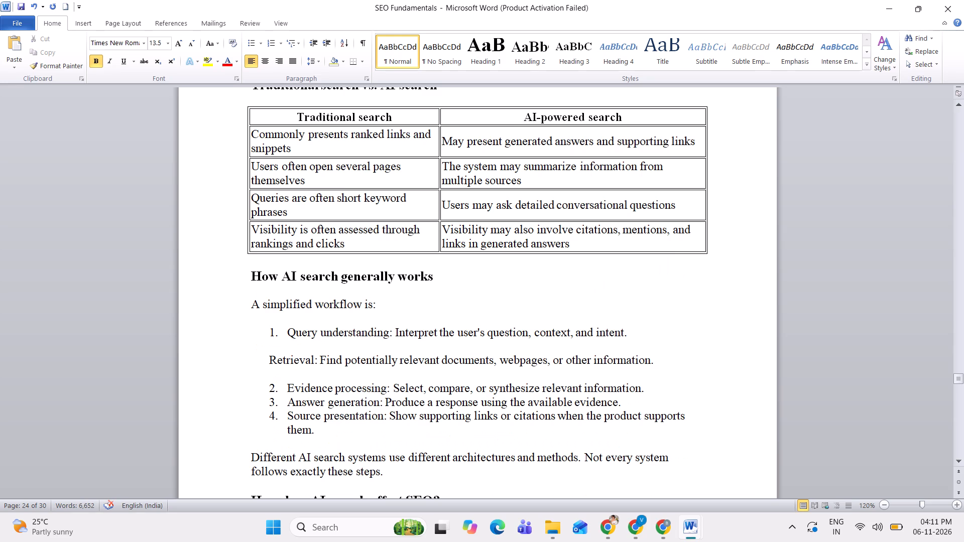
Delete the "Google for Developers+1" line above the Important AI search terms heading.
{"action": "scroll", "coordinate": [615, 256], "scroll_direction": "down", "scroll_amount": 1}
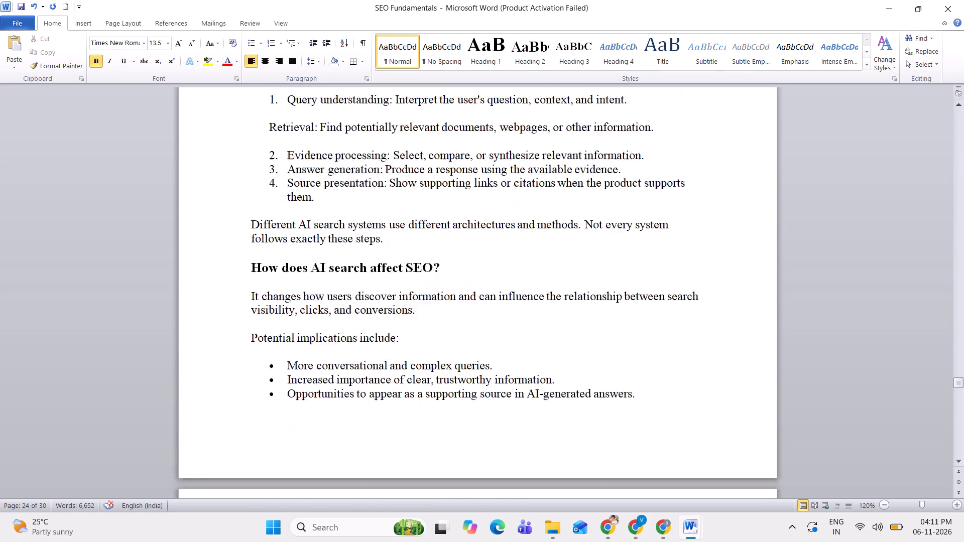
{"action": "scroll", "coordinate": [615, 256], "scroll_direction": "down", "scroll_amount": 2}
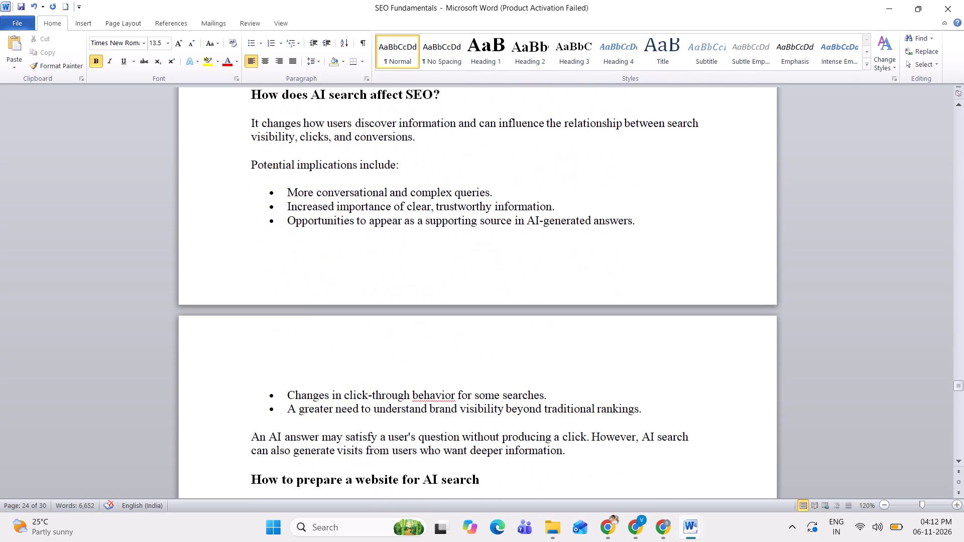
{"action": "scroll", "coordinate": [615, 256], "scroll_direction": "down", "scroll_amount": 1}
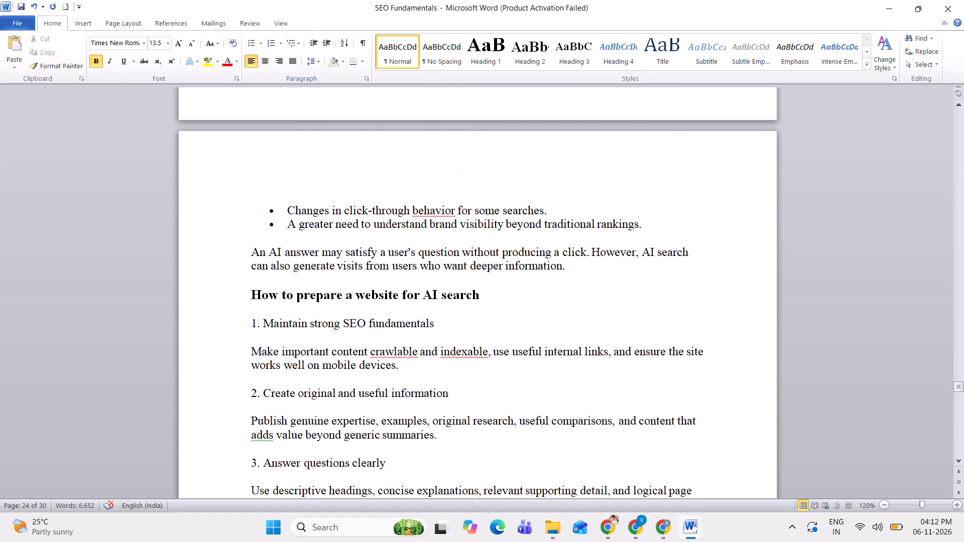
{"action": "scroll", "coordinate": [615, 256], "scroll_direction": "down", "scroll_amount": 4}
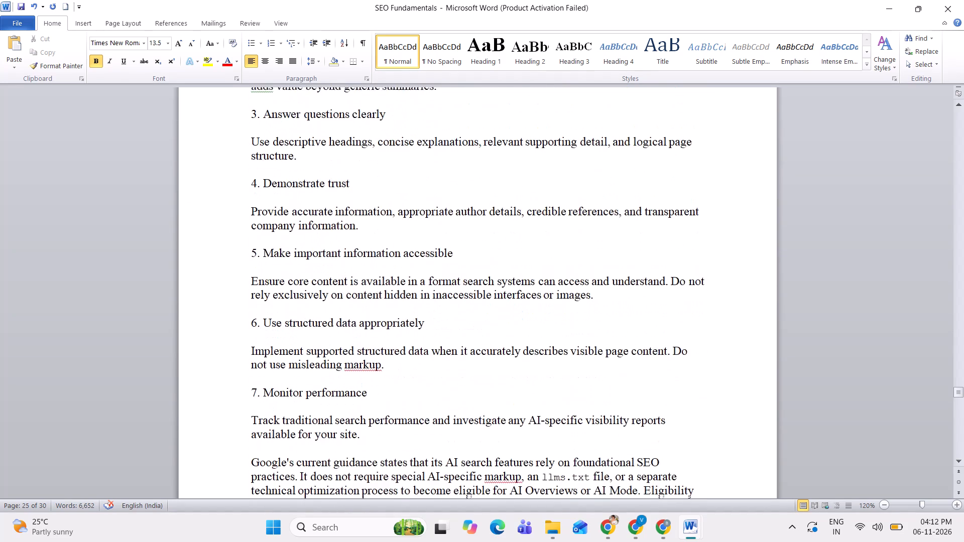
{"action": "scroll", "coordinate": [615, 256], "scroll_direction": "down", "scroll_amount": 3}
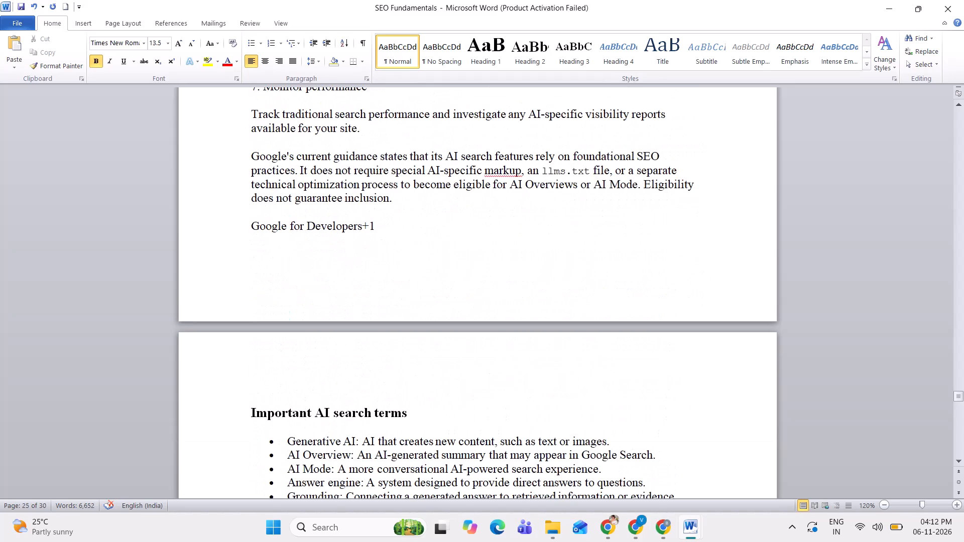
{"action": "left_click_drag", "start_coordinate": [398, 225], "coordinate": [258, 224]}
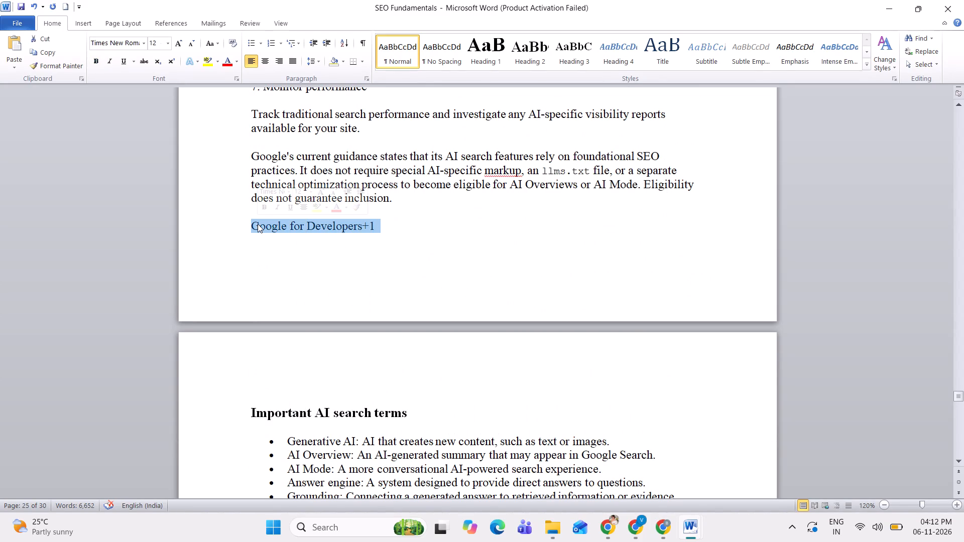
{"action": "key", "text": "Delete"}
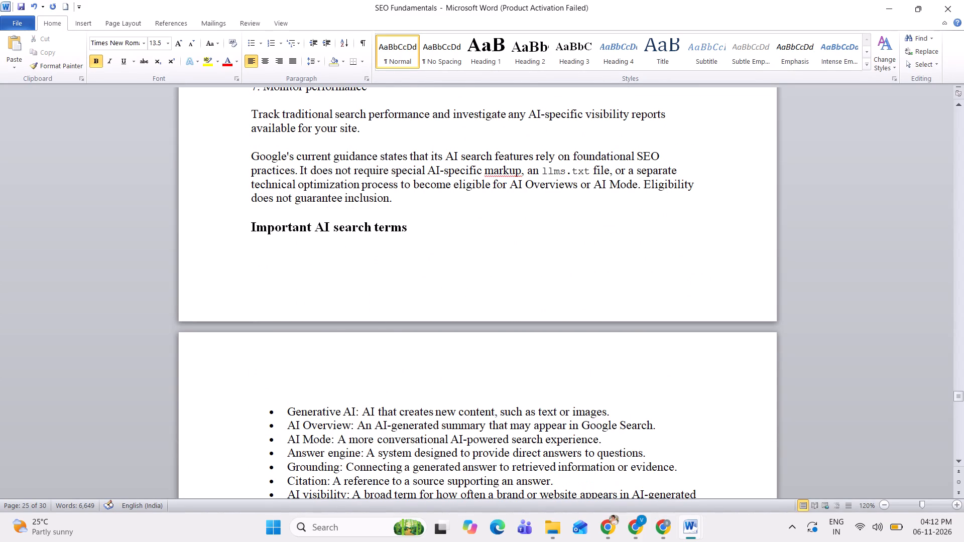
Look back from the AI Search section to the start of Content Optimization for leftover labels or source lines.
{"action": "scroll", "coordinate": [258, 224], "scroll_direction": "up", "scroll_amount": 6}
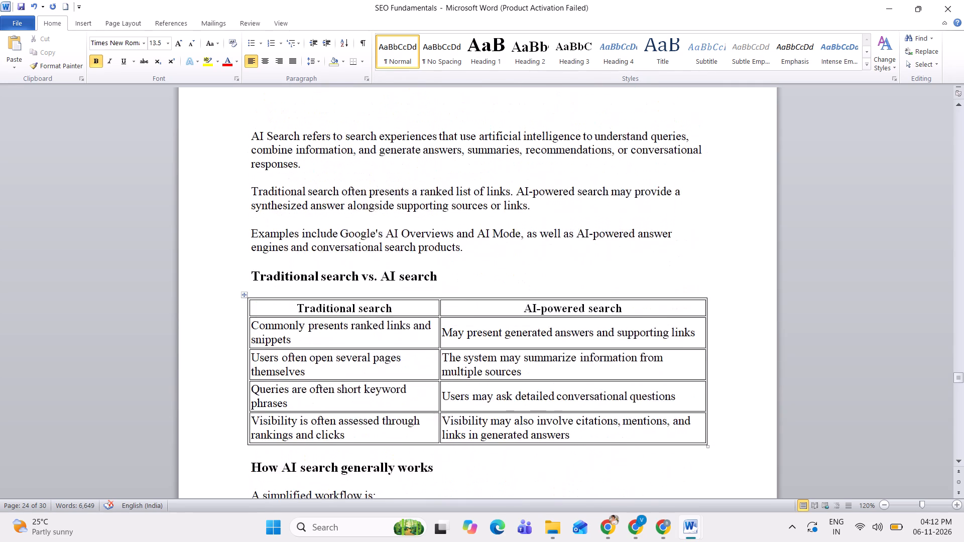
{"action": "scroll", "coordinate": [258, 224], "scroll_direction": "up", "scroll_amount": 3}
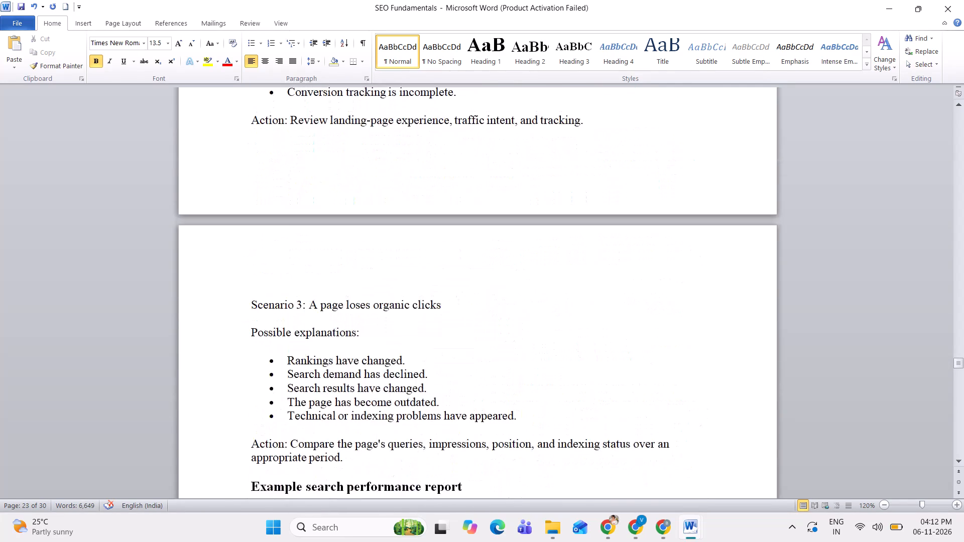
{"action": "scroll", "coordinate": [258, 224], "scroll_direction": "up", "scroll_amount": 5}
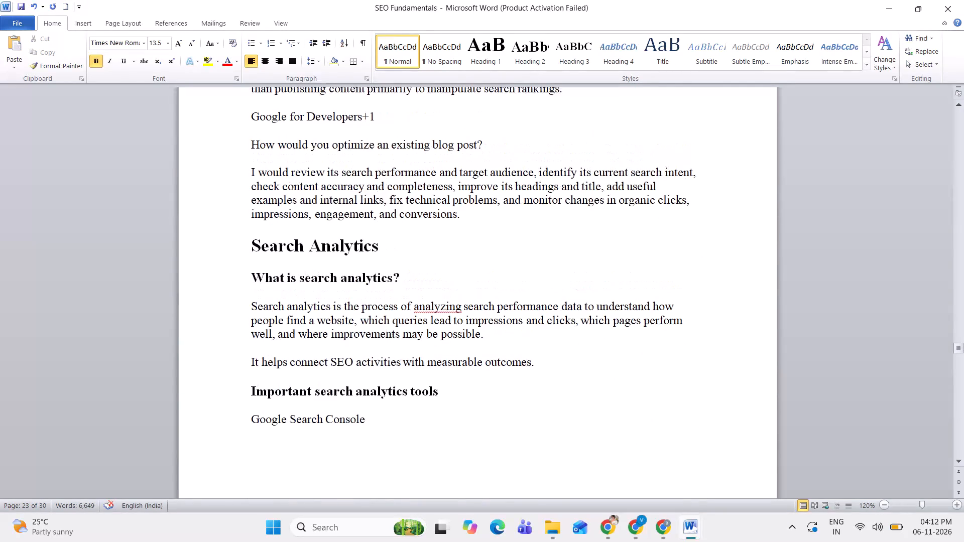
{"action": "scroll", "coordinate": [258, 224], "scroll_direction": "up", "scroll_amount": 3}
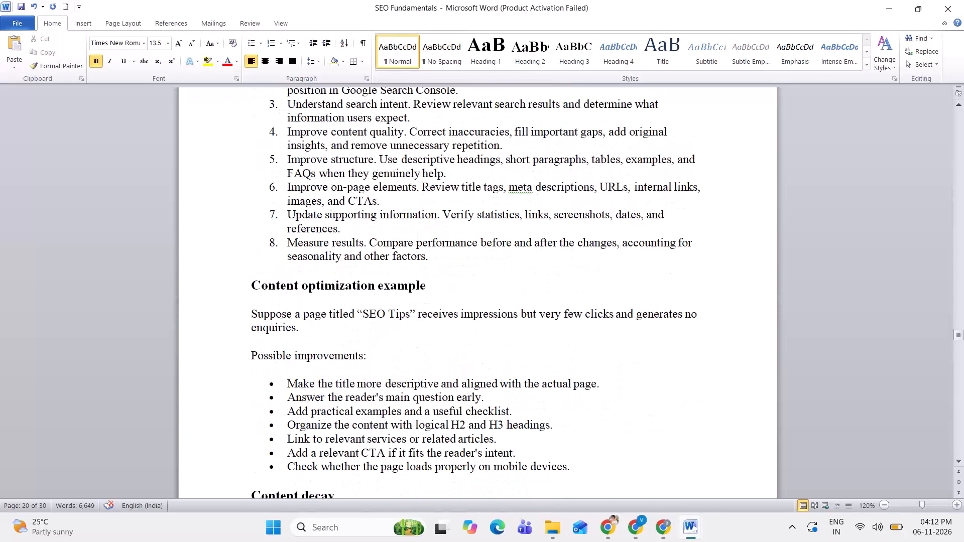
{"action": "scroll", "coordinate": [258, 224], "scroll_direction": "up", "scroll_amount": 3}
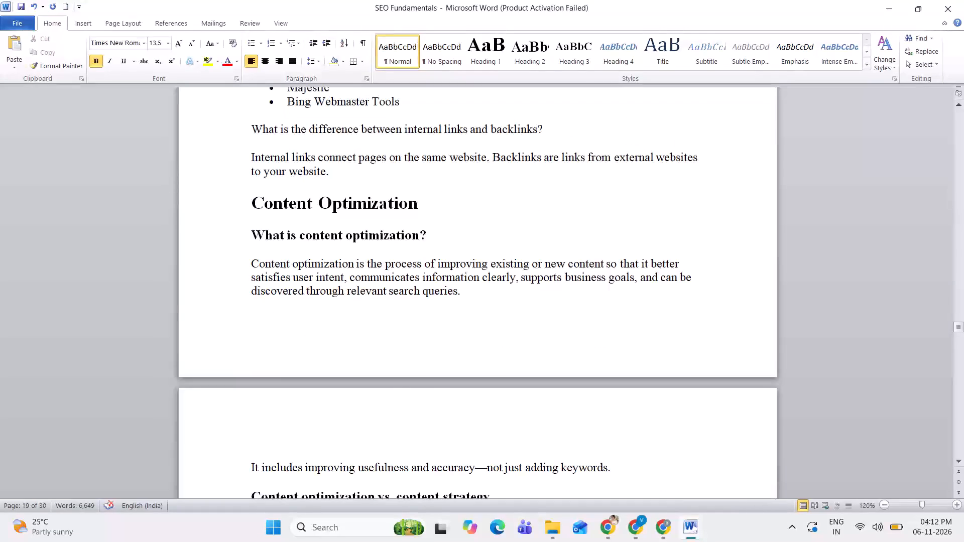
Review the text from Content Optimization through Search Analytics to the end of AI Search for leftover labels or unneeded lines.
{"action": "scroll", "coordinate": [258, 224], "scroll_direction": "down", "scroll_amount": 2}
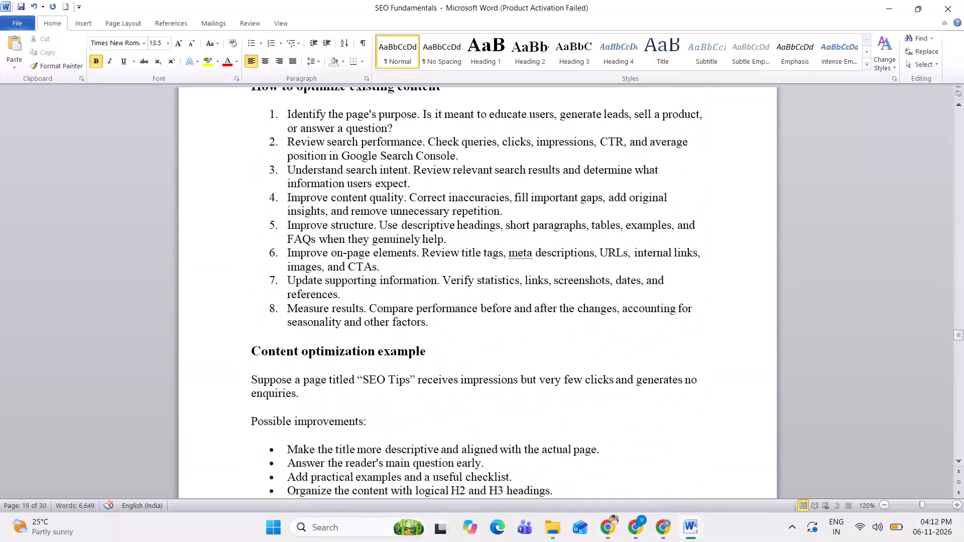
{"action": "scroll", "coordinate": [258, 224], "scroll_direction": "down", "scroll_amount": 4}
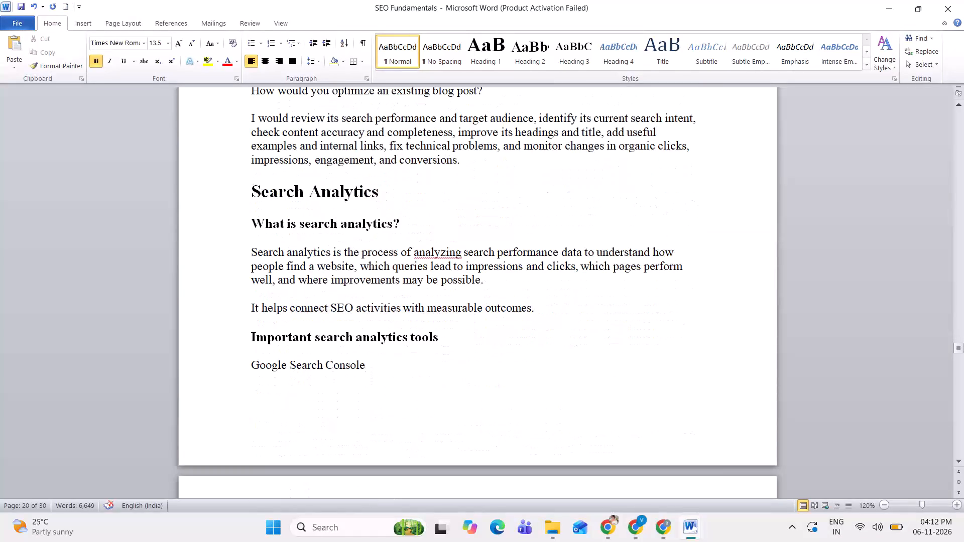
{"action": "scroll", "coordinate": [258, 224], "scroll_direction": "down", "scroll_amount": 1}
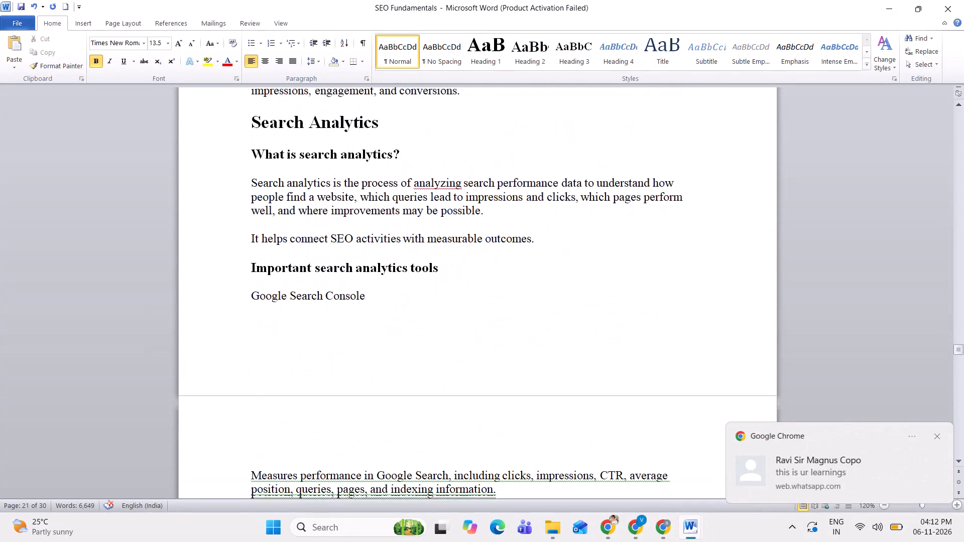
{"action": "scroll", "coordinate": [258, 224], "scroll_direction": "down", "scroll_amount": 3}
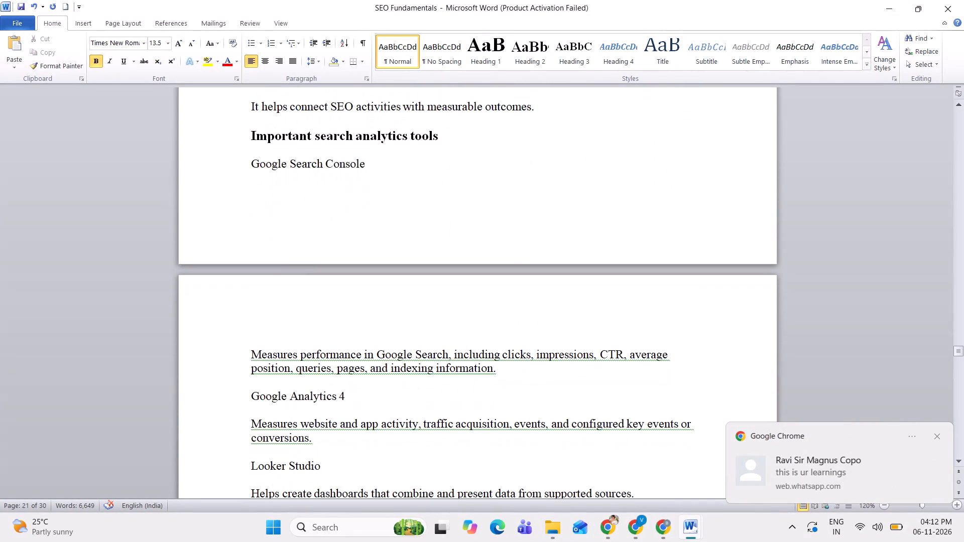
{"action": "scroll", "coordinate": [258, 224], "scroll_direction": "down", "scroll_amount": 3}
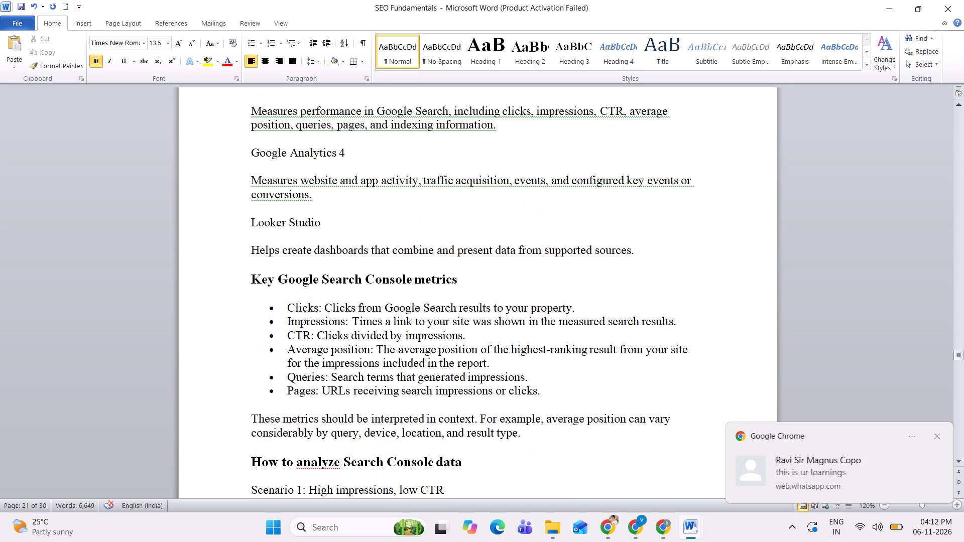
{"action": "scroll", "coordinate": [258, 224], "scroll_direction": "down", "scroll_amount": 3}
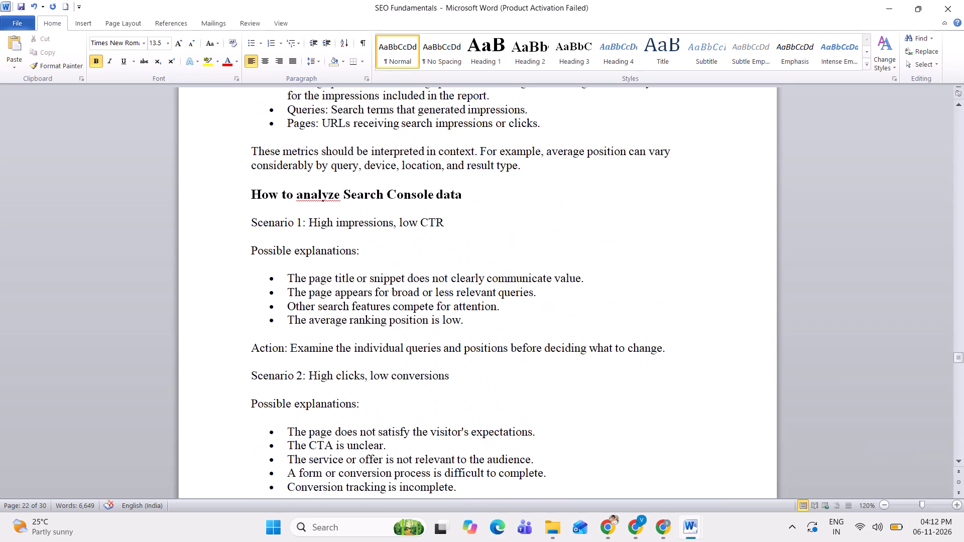
{"action": "scroll", "coordinate": [258, 224], "scroll_direction": "down", "scroll_amount": 3}
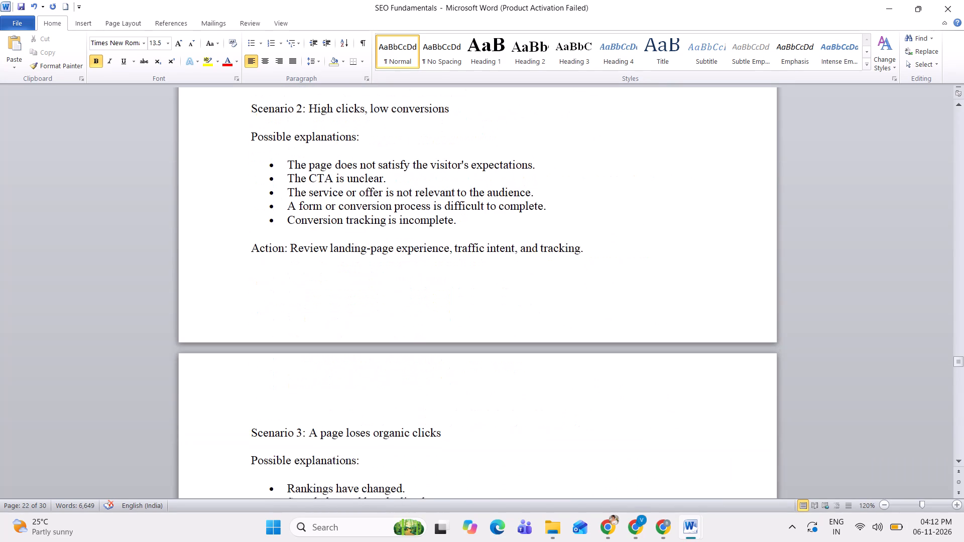
{"action": "scroll", "coordinate": [258, 224], "scroll_direction": "down", "scroll_amount": 2}
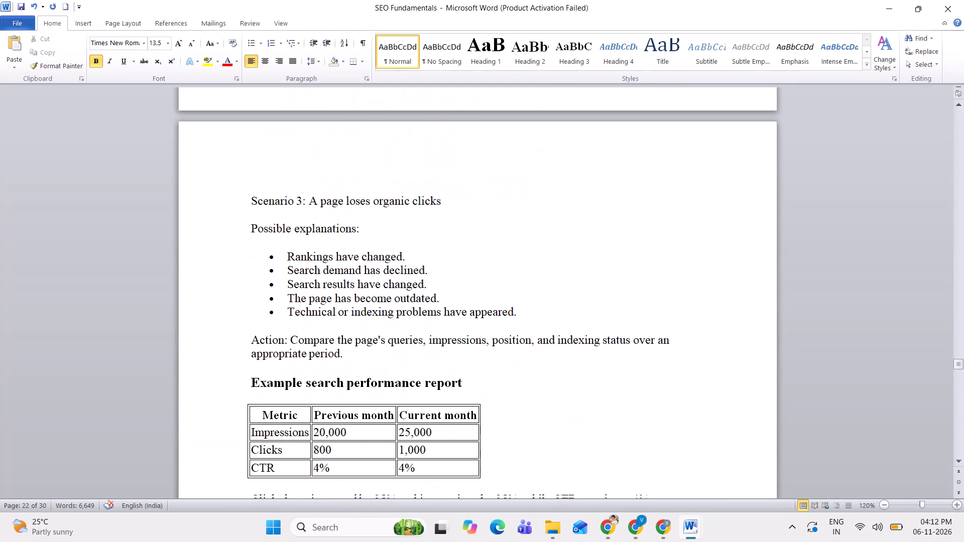
{"action": "scroll", "coordinate": [258, 224], "scroll_direction": "down", "scroll_amount": 3}
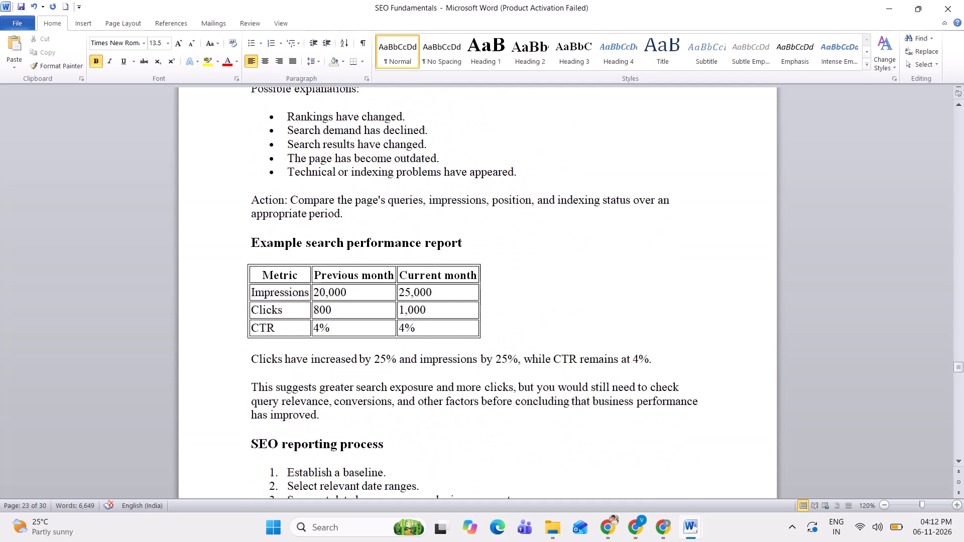
{"action": "scroll", "coordinate": [258, 224], "scroll_direction": "down", "scroll_amount": 3}
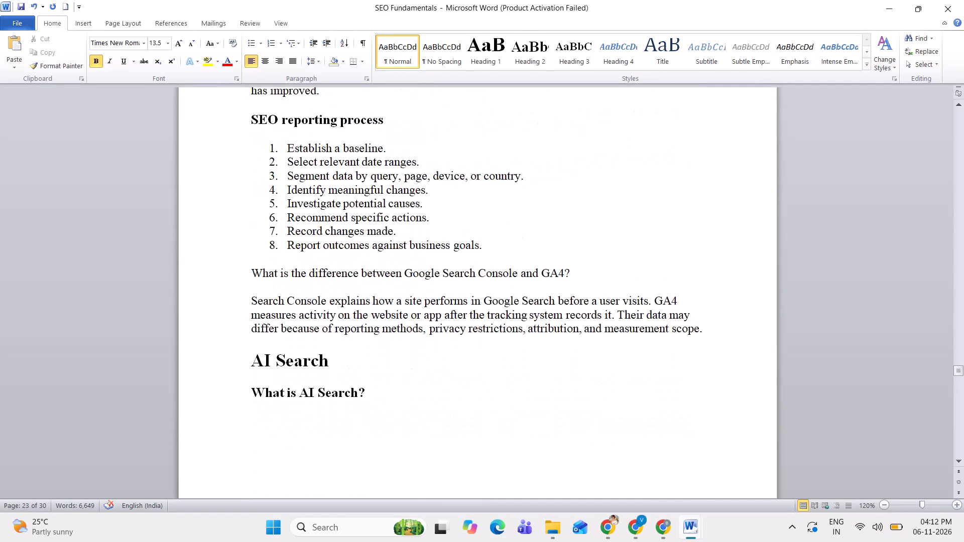
{"action": "scroll", "coordinate": [258, 224], "scroll_direction": "down", "scroll_amount": 2}
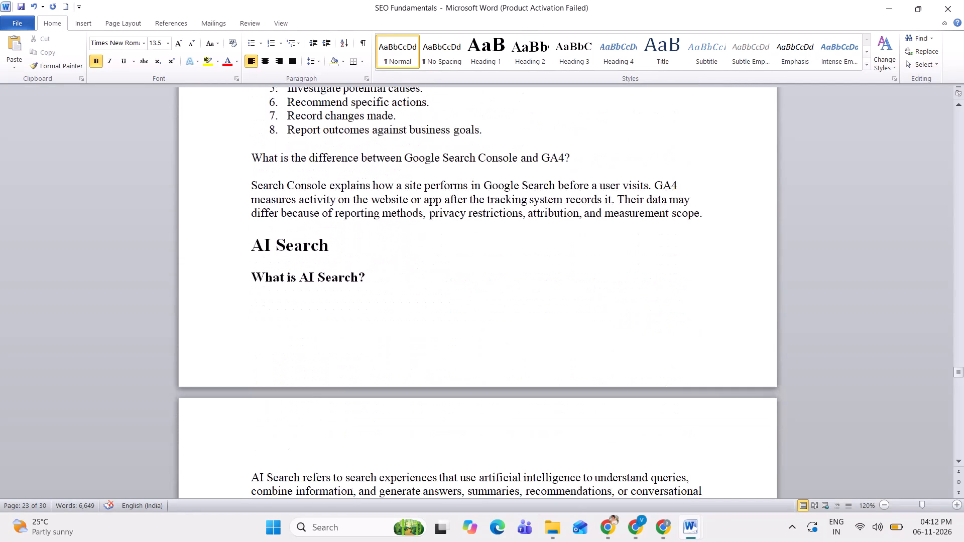
{"action": "scroll", "coordinate": [258, 224], "scroll_direction": "down", "scroll_amount": 5}
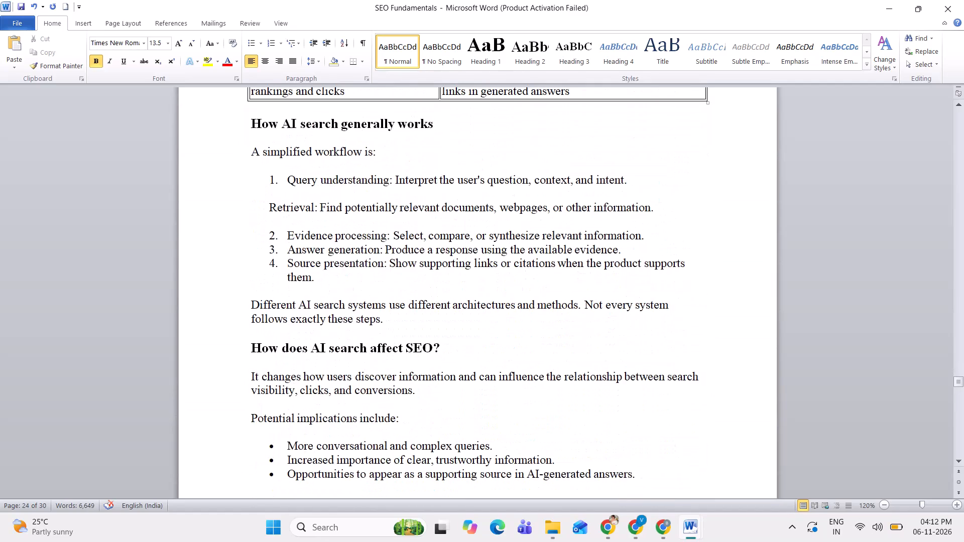
{"action": "scroll", "coordinate": [258, 224], "scroll_direction": "down", "scroll_amount": 8}
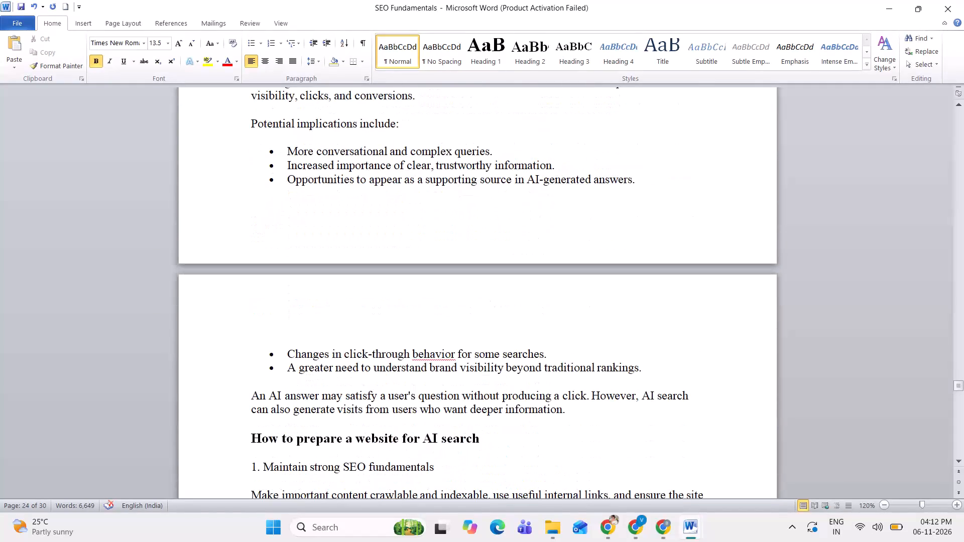
{"action": "scroll", "coordinate": [445, 308], "scroll_direction": "down", "scroll_amount": 5}
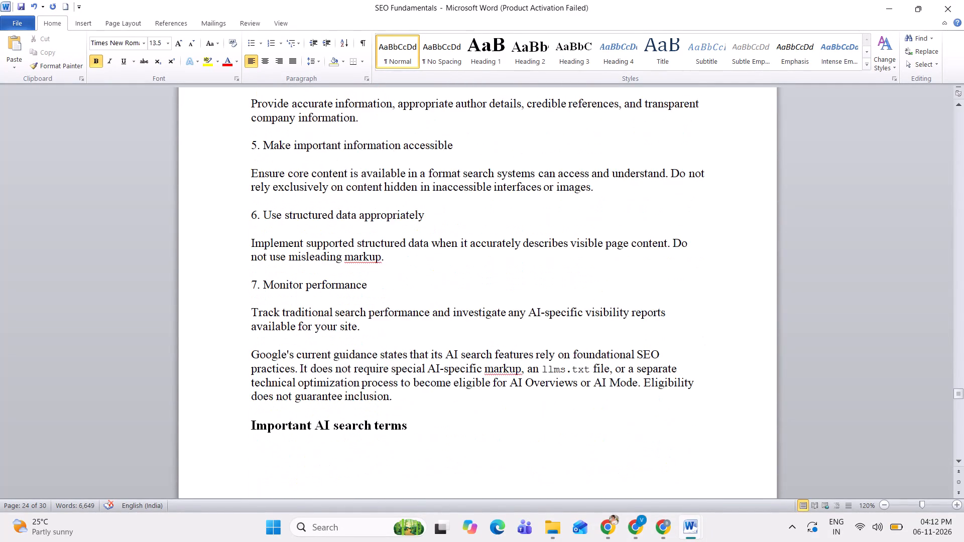
{"action": "scroll", "coordinate": [445, 308], "scroll_direction": "down", "scroll_amount": 4}
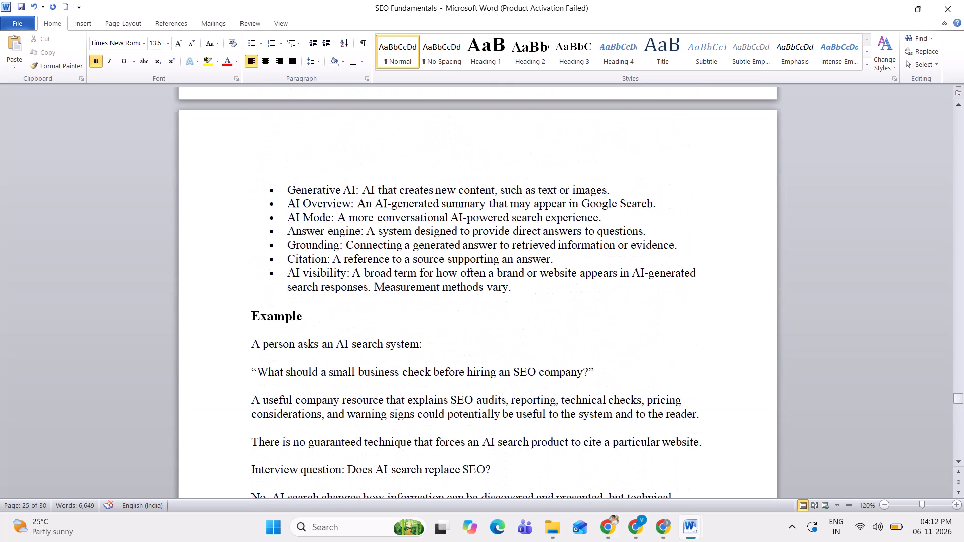
Remove the "Interview question:" label before "Does AI search replace SEO?", above the GEO and AEO Concepts heading.
{"action": "scroll", "coordinate": [445, 308], "scroll_direction": "down", "scroll_amount": 3}
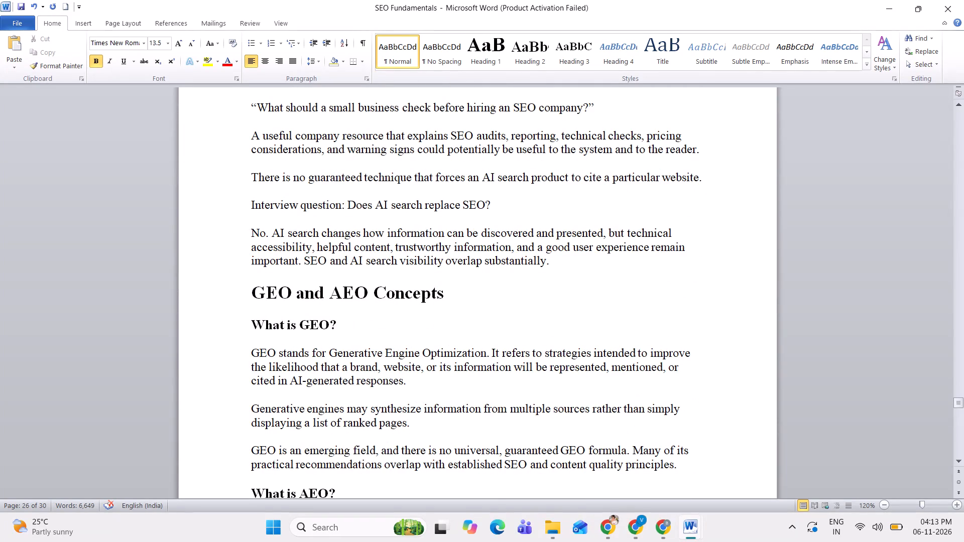
{"action": "left_click_drag", "start_coordinate": [344, 208], "coordinate": [251, 214]}
{"action": "key", "text": "Delete"}
Check the GEO and AEO Concepts section for leftover interview labels or unneeded lines.
{"action": "scroll", "coordinate": [251, 214], "scroll_direction": "down", "scroll_amount": 1}
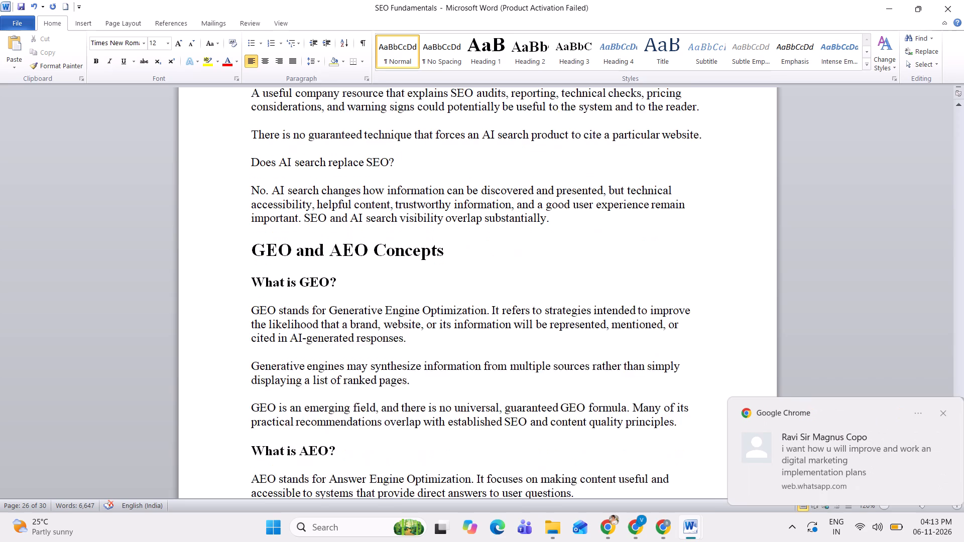
{"action": "scroll", "coordinate": [251, 214], "scroll_direction": "down", "scroll_amount": 1}
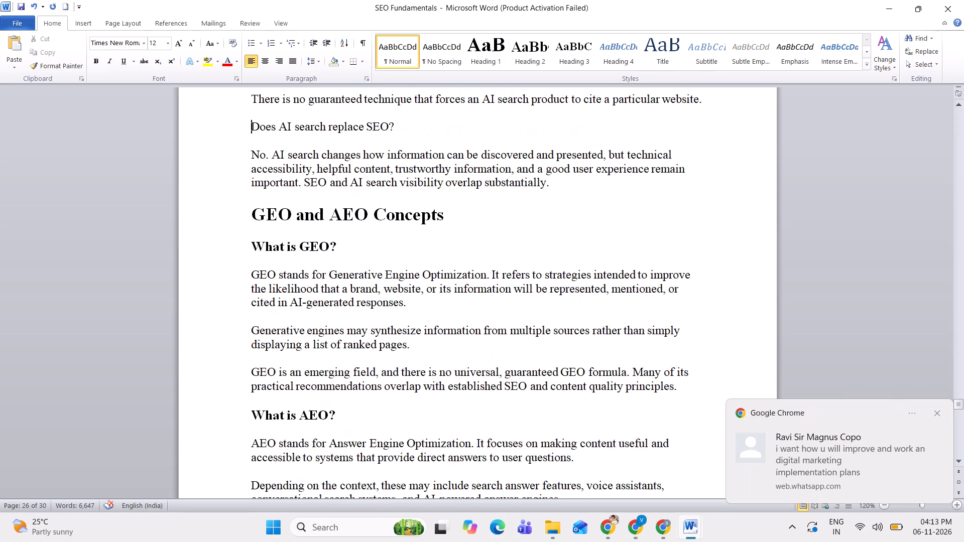
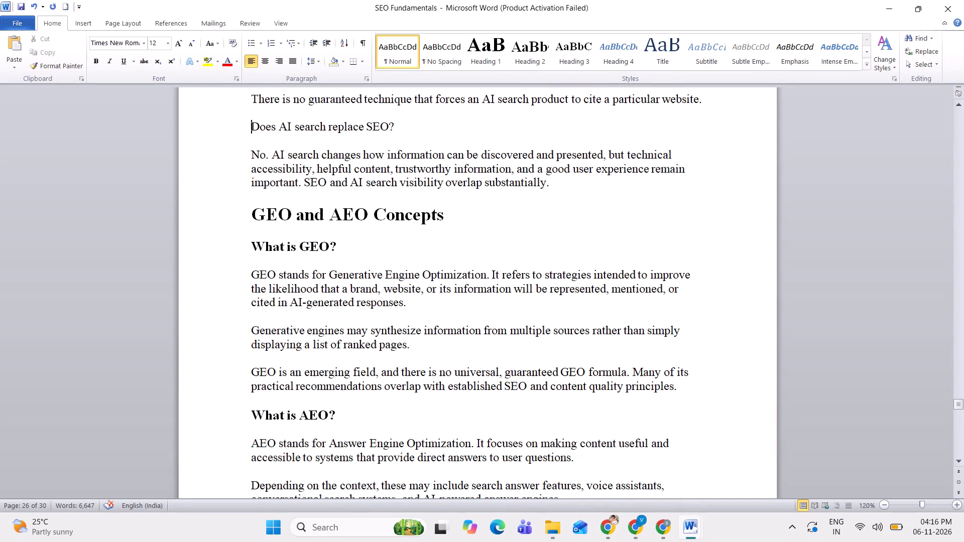
Delete the "These are working definitions" paragraph below the SEO vs. AEO vs. GEO table, including its closing period and empty line.
{"action": "scroll", "coordinate": [294, 342], "scroll_direction": "down", "scroll_amount": 1}
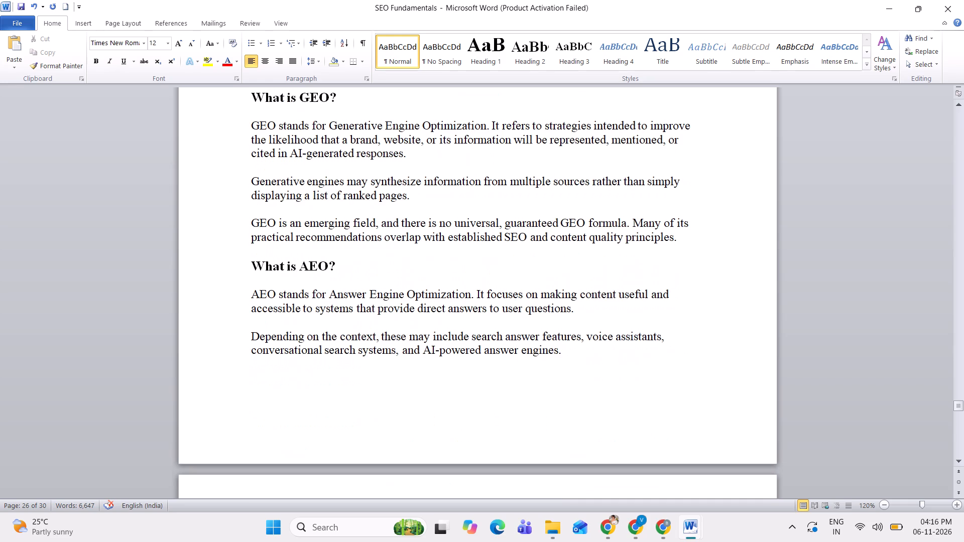
{"action": "scroll", "coordinate": [294, 342], "scroll_direction": "down", "scroll_amount": 3}
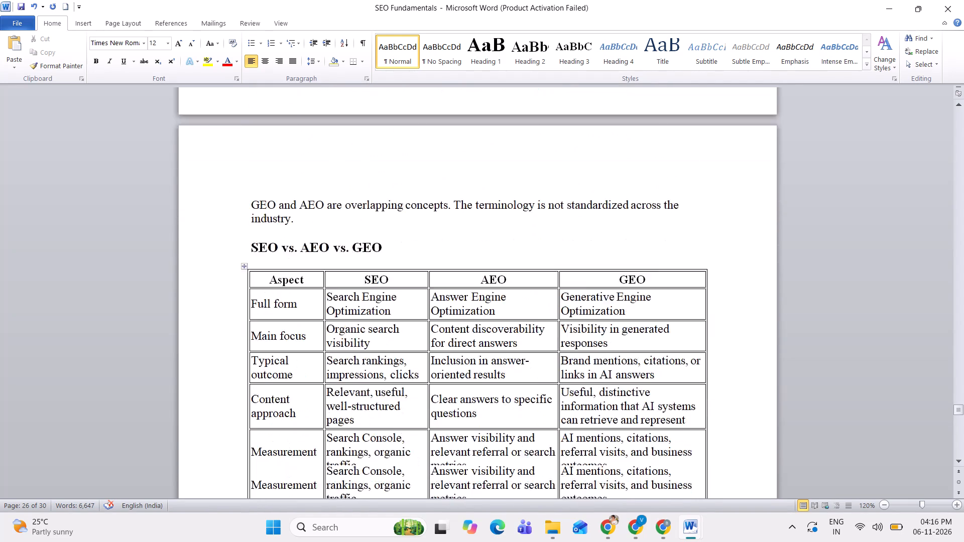
{"action": "scroll", "coordinate": [294, 342], "scroll_direction": "down", "scroll_amount": 2}
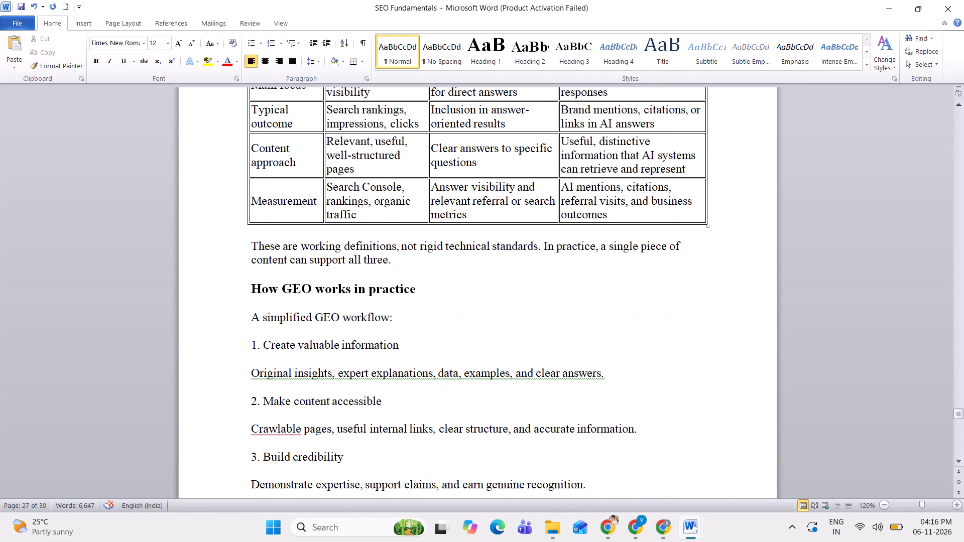
{"action": "left_click_drag", "start_coordinate": [250, 244], "coordinate": [384, 267]}
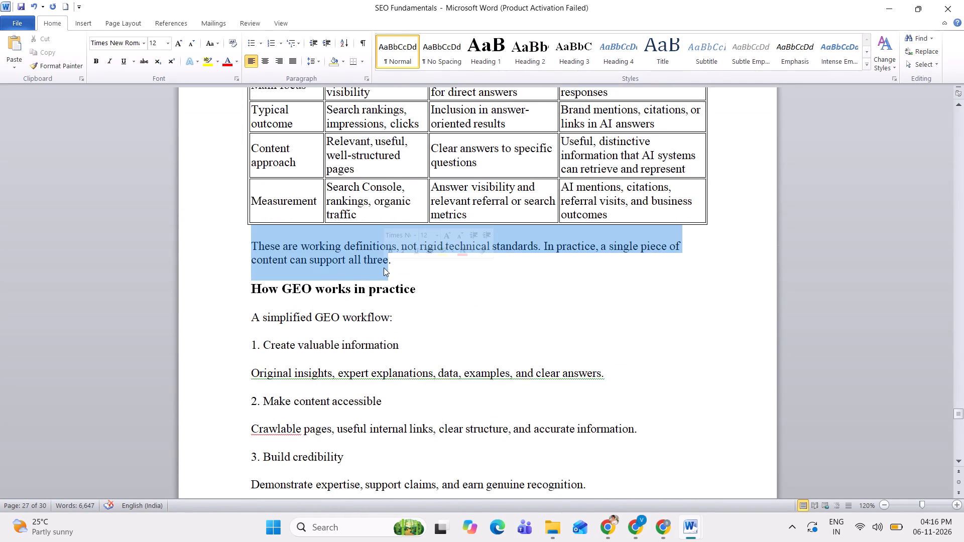
{"action": "key", "text": "Delete"}
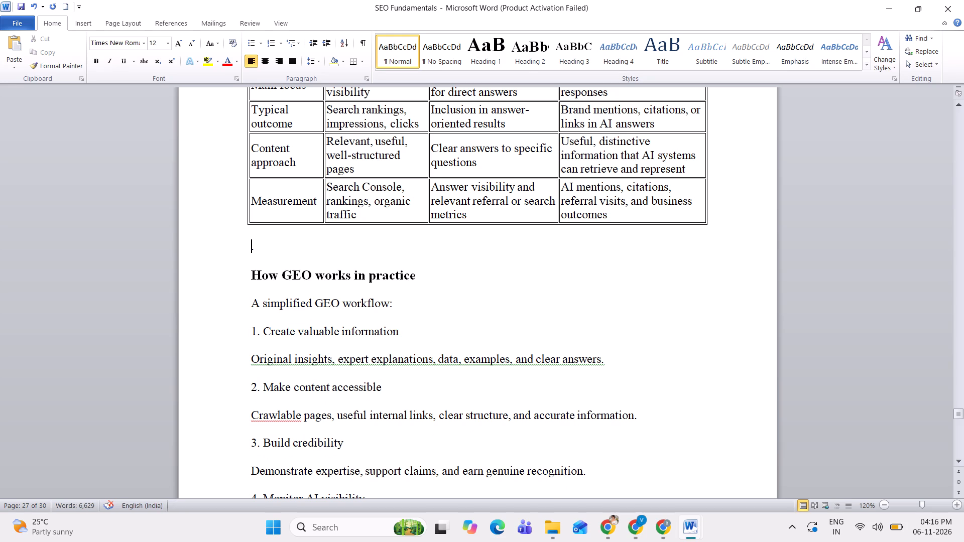
{"action": "left_click_drag", "start_coordinate": [268, 255], "coordinate": [250, 250]}
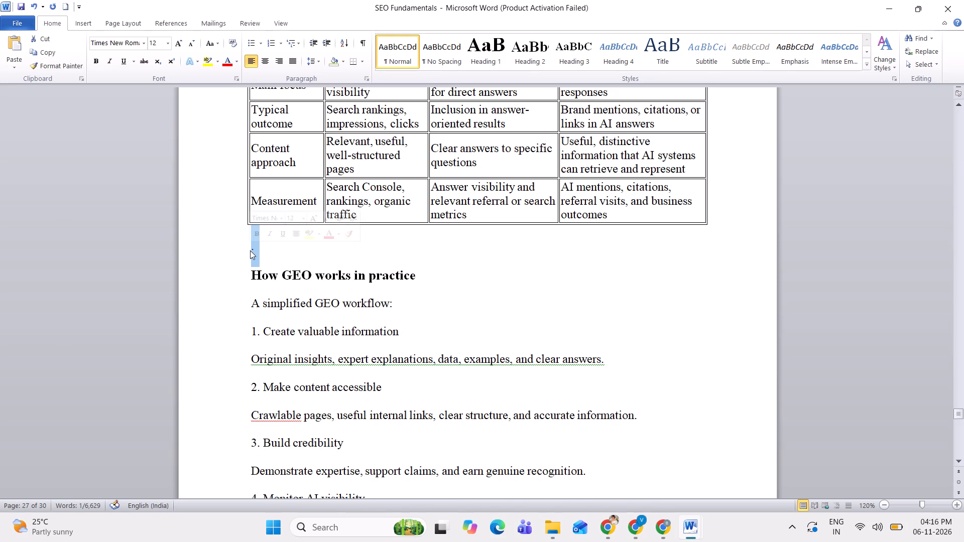
{"action": "key", "text": "Delete"}
Delete the "Google for Developers+1" source line above the "What is AEO in practice?" heading.
{"action": "scroll", "coordinate": [250, 250], "scroll_direction": "down", "scroll_amount": 1}
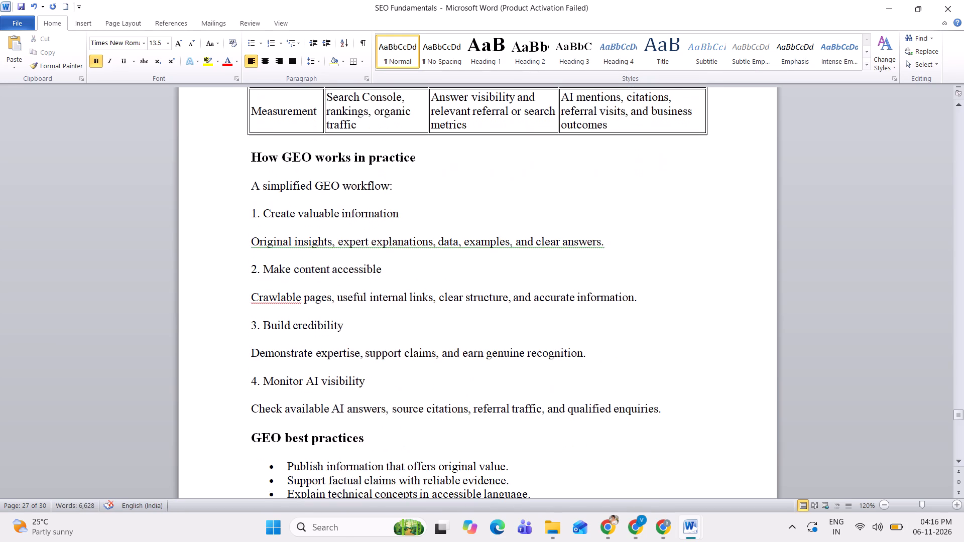
{"action": "scroll", "coordinate": [250, 250], "scroll_direction": "down", "scroll_amount": 5}
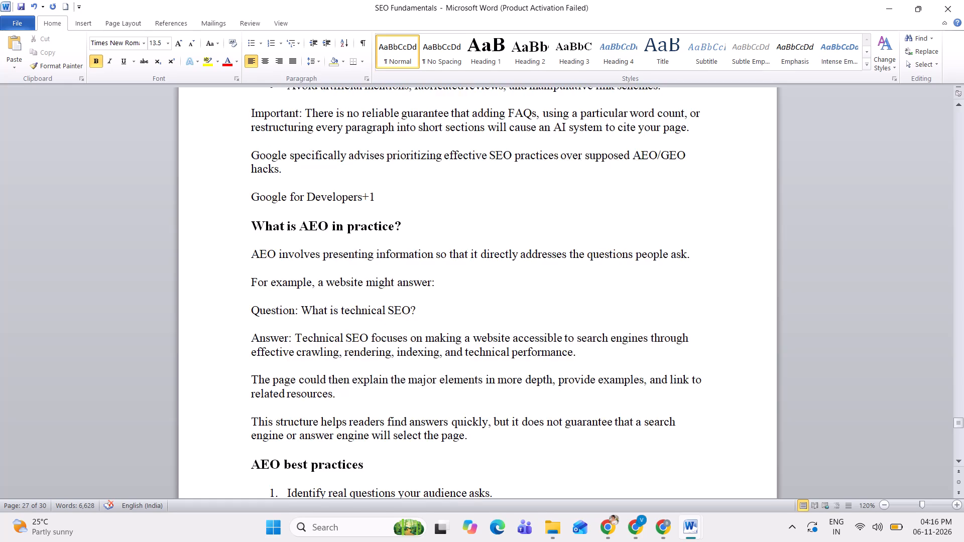
{"action": "scroll", "coordinate": [354, 187], "scroll_direction": "up", "scroll_amount": 1}
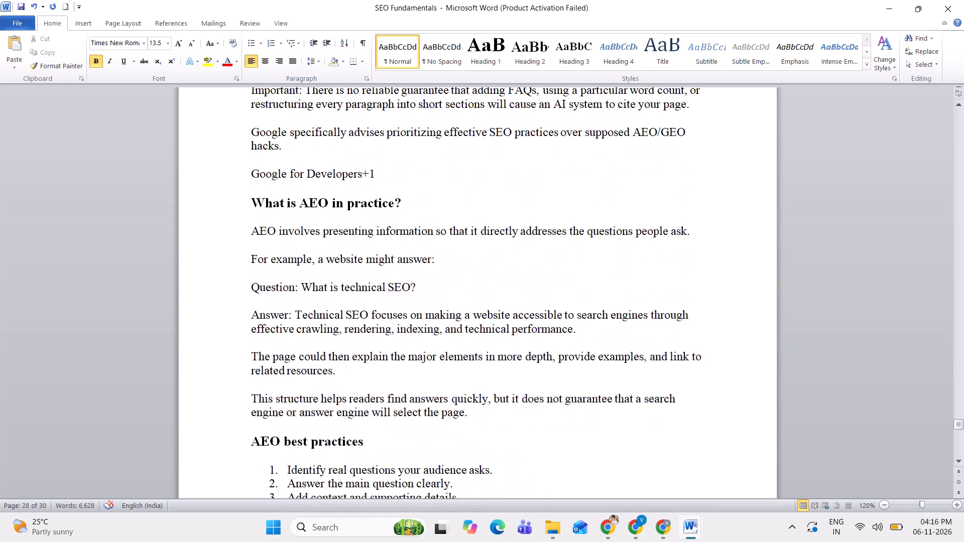
{"action": "scroll", "coordinate": [354, 187], "scroll_direction": "up", "scroll_amount": 1}
{"action": "left_click_drag", "start_coordinate": [389, 213], "coordinate": [309, 205]}
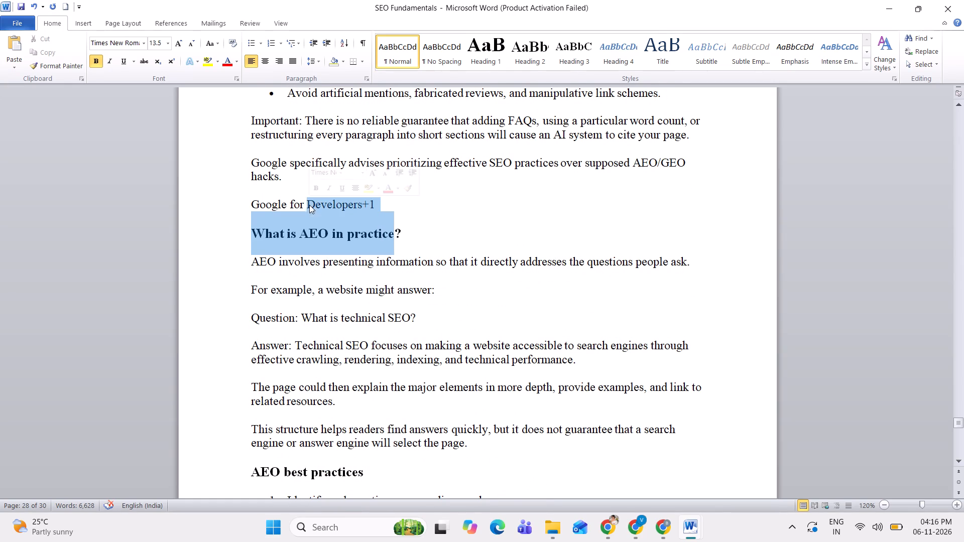
{"action": "left_click", "coordinate": [419, 206]}
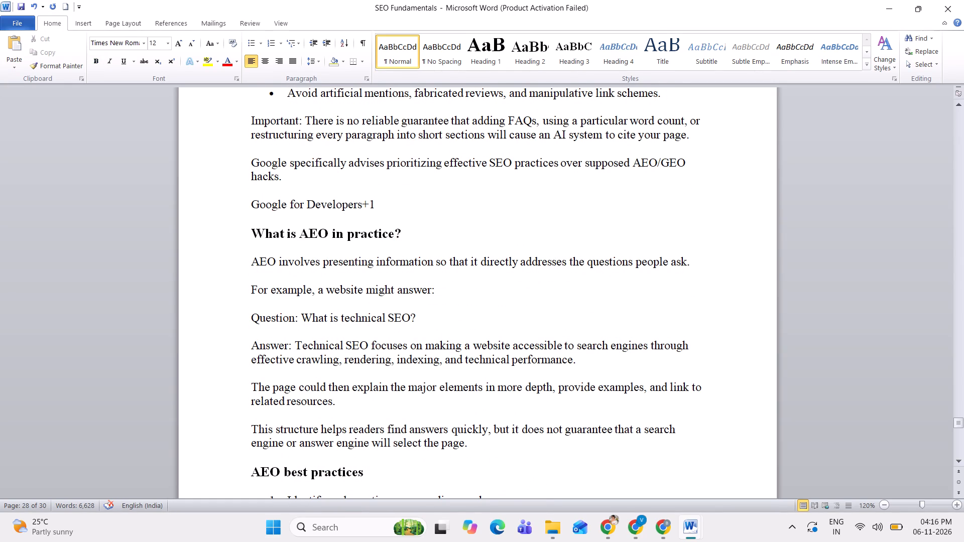
{"action": "left_click_drag", "start_coordinate": [385, 205], "coordinate": [260, 207]}
{"action": "key", "text": "Delete"}
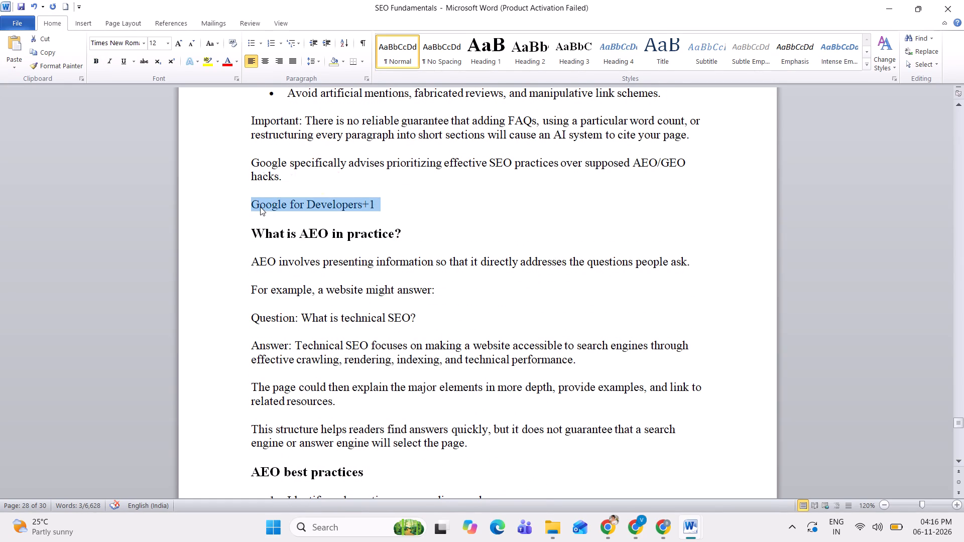
Delete the two paragraphs between the technical SEO example answer and the "AEO best practices" heading.
{"action": "scroll", "coordinate": [260, 207], "scroll_direction": "down", "scroll_amount": 1}
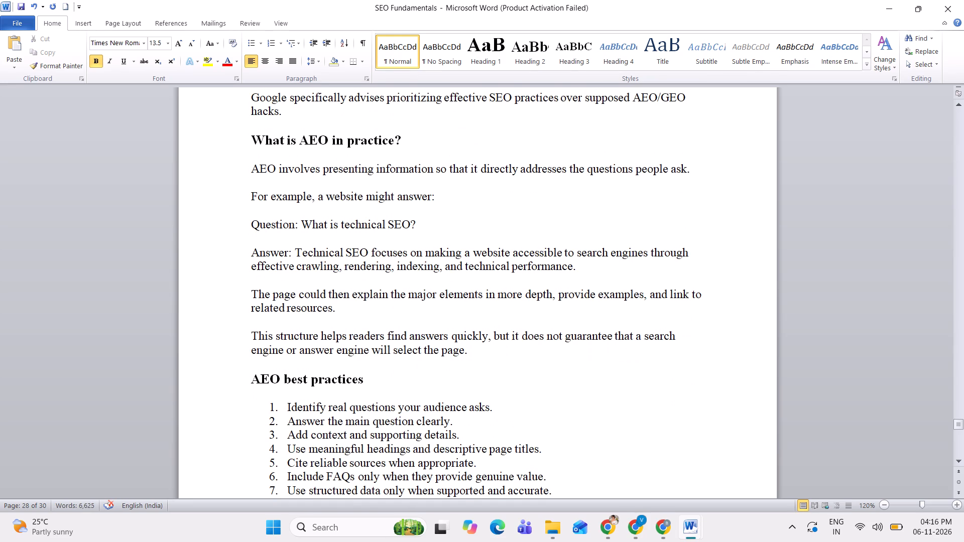
{"action": "left_click_drag", "start_coordinate": [253, 295], "coordinate": [430, 343]}
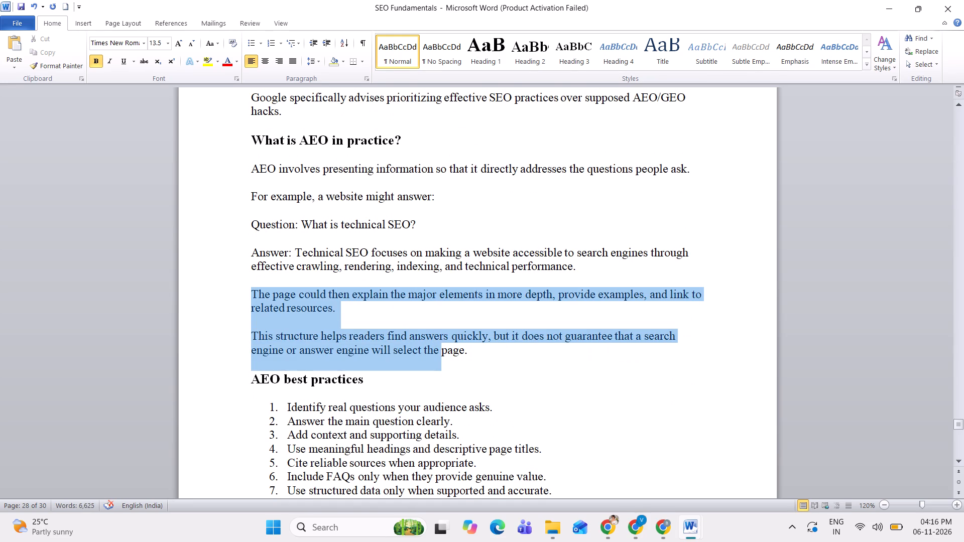
{"action": "left_click_drag", "start_coordinate": [430, 343], "coordinate": [511, 343]}
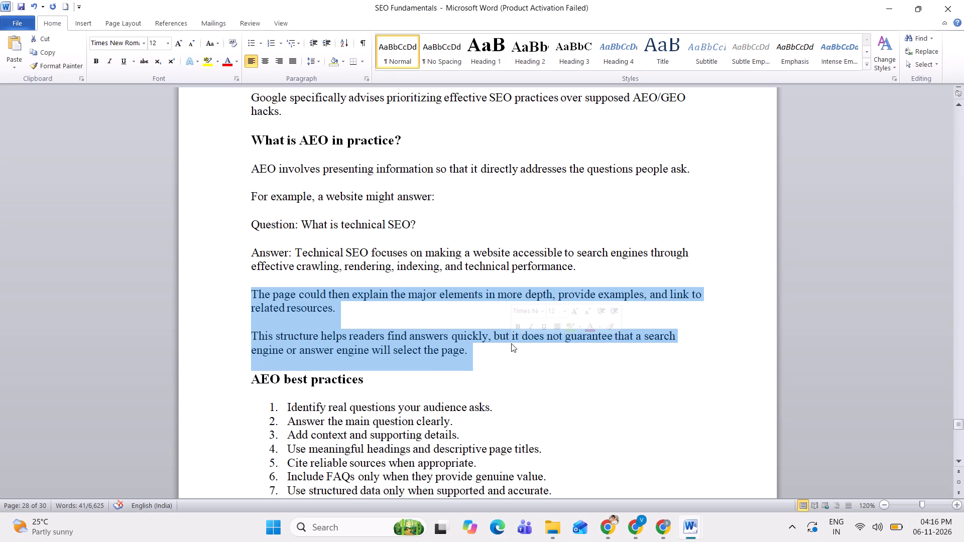
{"action": "key", "text": "Delete"}
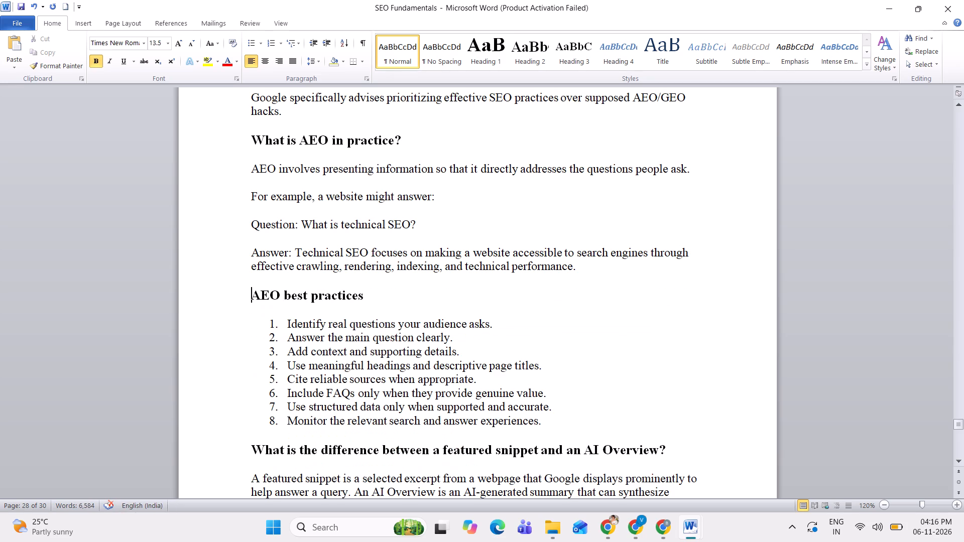
Delete the "They are different search features" paragraph above the "How can GEO performance be measured?" heading.
{"action": "scroll", "coordinate": [511, 343], "scroll_direction": "down", "scroll_amount": 1}
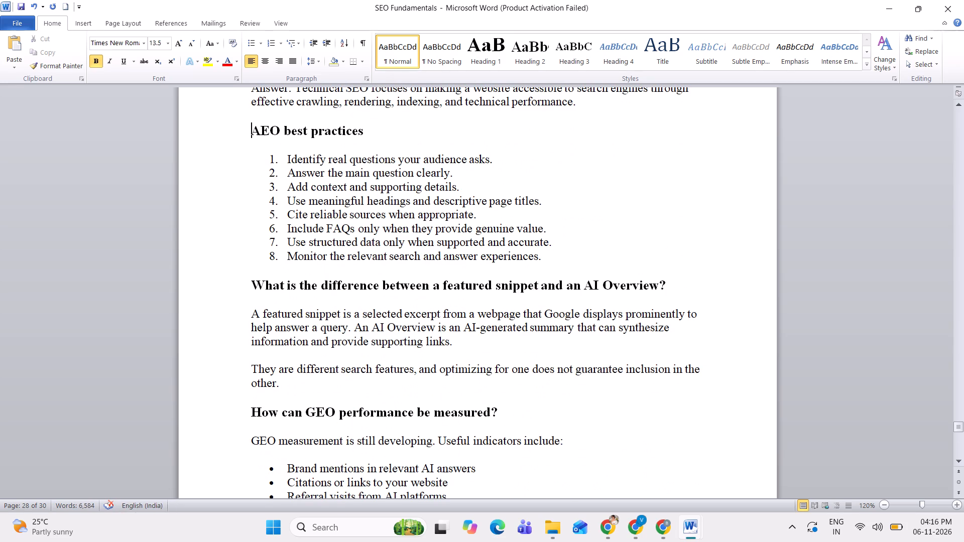
{"action": "left_click_drag", "start_coordinate": [242, 368], "coordinate": [284, 380]}
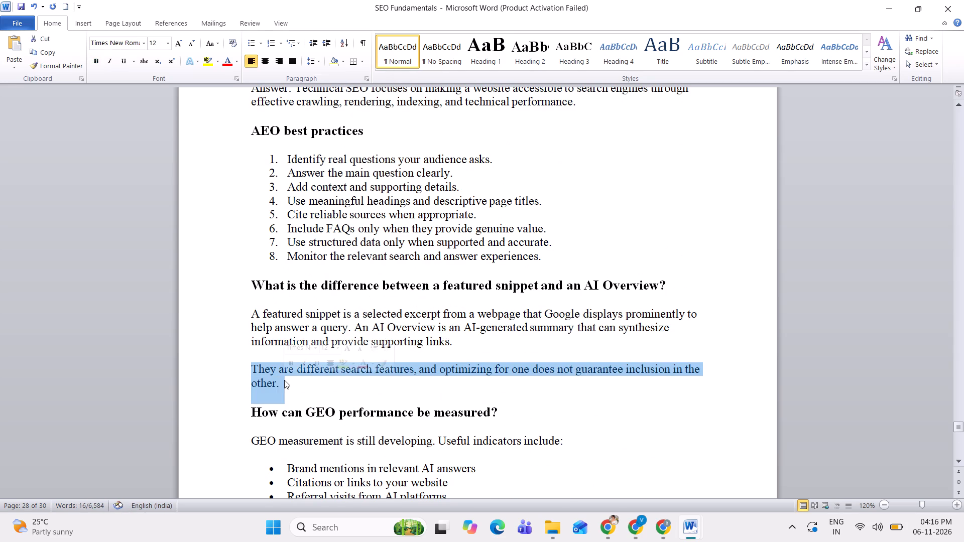
{"action": "key", "text": "Delete"}
Remove the words "Imagine your" from the API integration services sentence under "Example: Applying SEO, AEO, and GEO to one page".
{"action": "scroll", "coordinate": [284, 380], "scroll_direction": "down", "scroll_amount": 2}
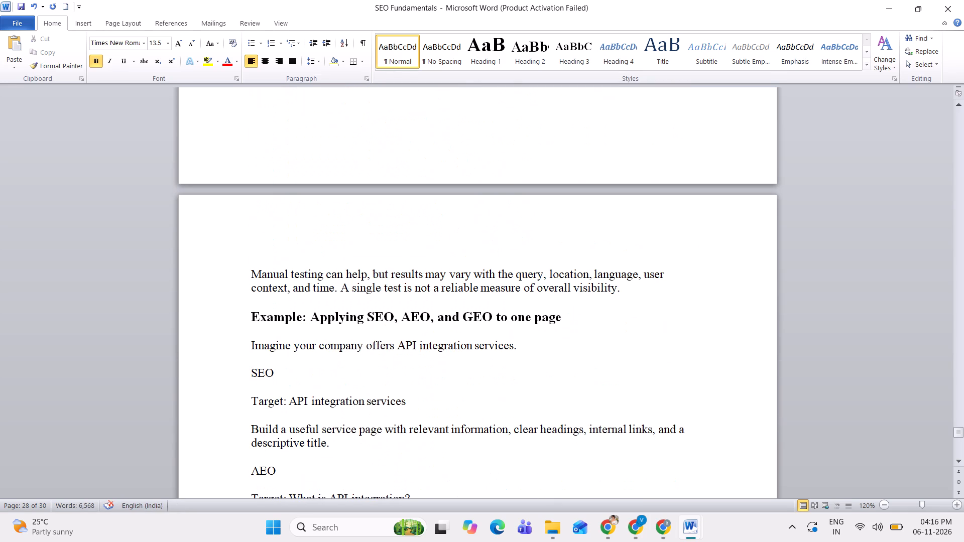
{"action": "scroll", "coordinate": [284, 380], "scroll_direction": "down", "scroll_amount": 1}
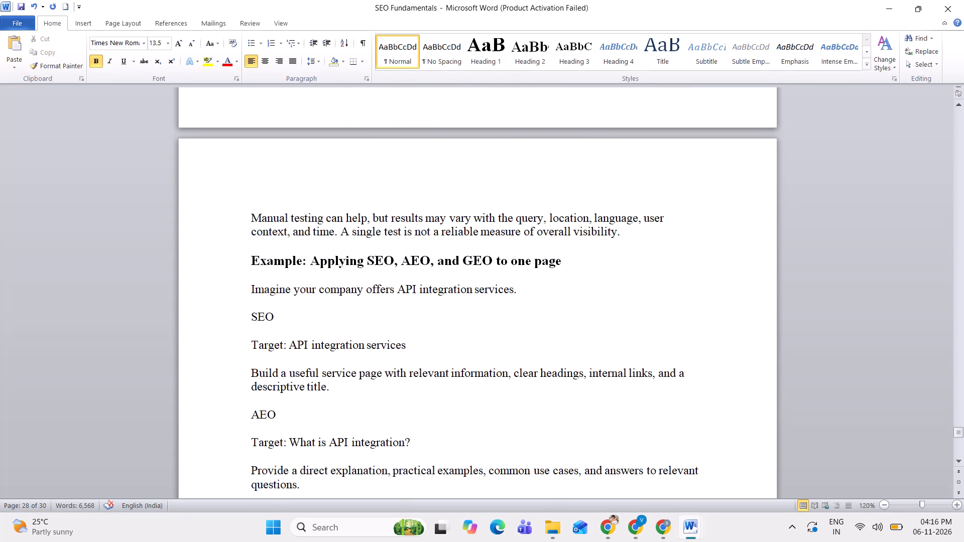
{"action": "left_click_drag", "start_coordinate": [314, 290], "coordinate": [299, 290]}
{"action": "left_click_drag", "start_coordinate": [299, 290], "coordinate": [275, 290]}
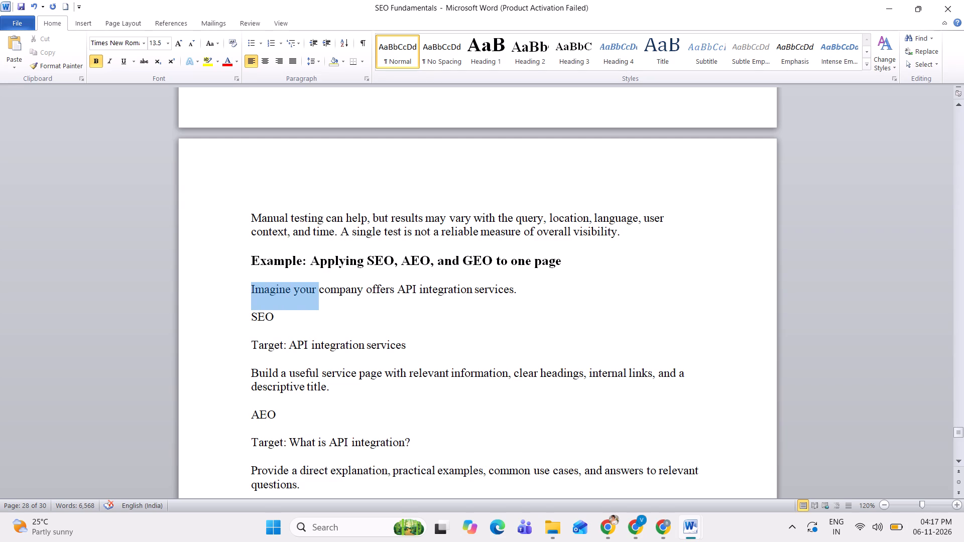
{"action": "left_click_drag", "start_coordinate": [275, 290], "coordinate": [273, 290]}
{"action": "key", "text": "Delete"}
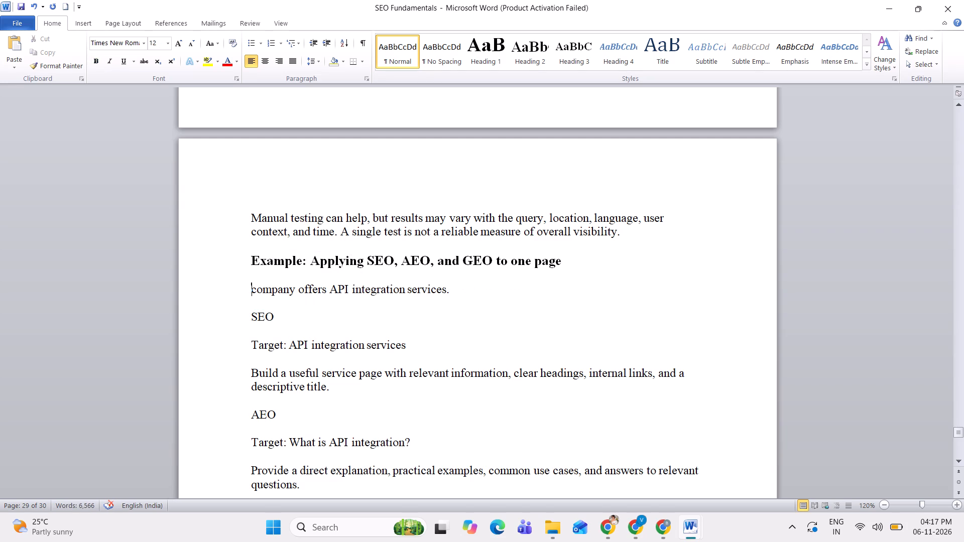
Remove the "Interview question:" label before "What is the difference between GEO and AEO?".
{"action": "scroll", "coordinate": [273, 290], "scroll_direction": "down", "scroll_amount": 2}
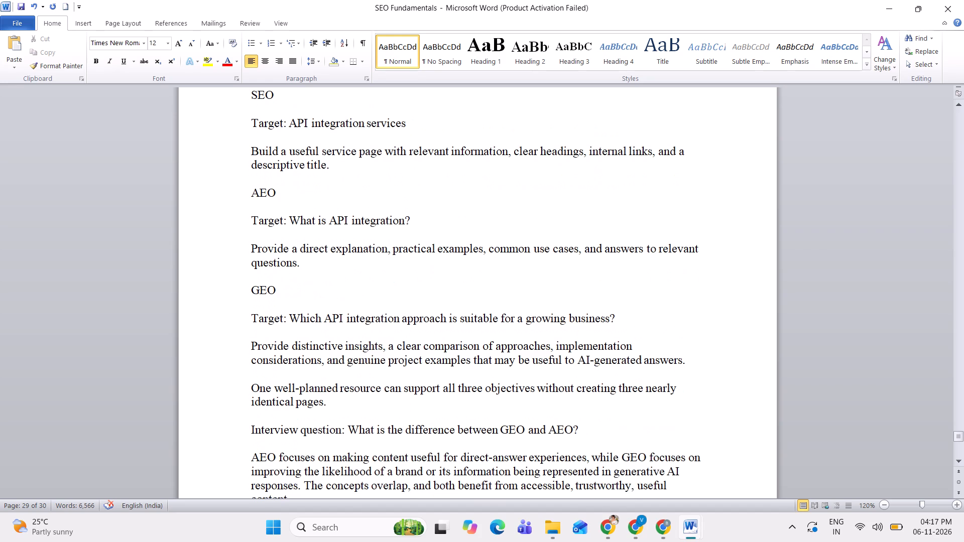
{"action": "scroll", "coordinate": [273, 290], "scroll_direction": "down", "scroll_amount": 1}
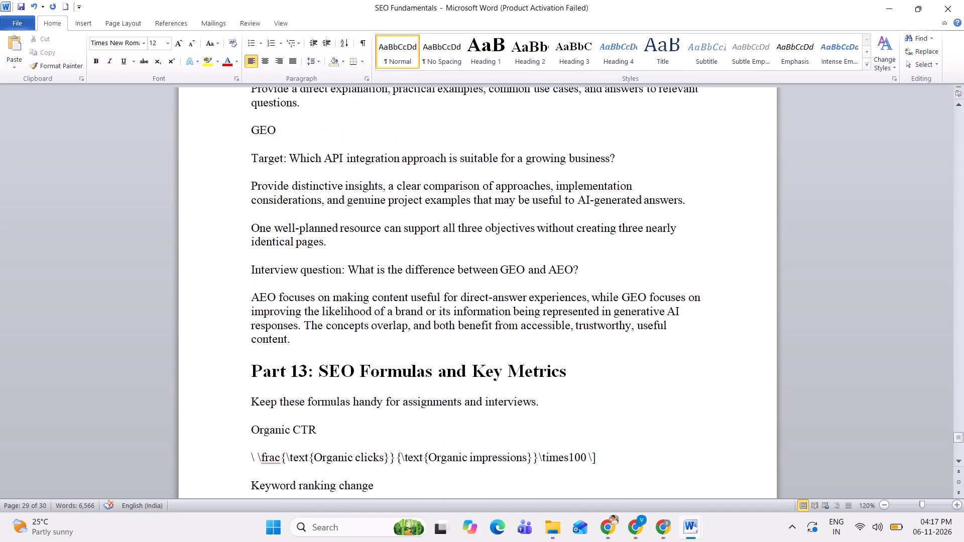
{"action": "left_click_drag", "start_coordinate": [347, 273], "coordinate": [246, 264]}
{"action": "key", "text": "Delete"}
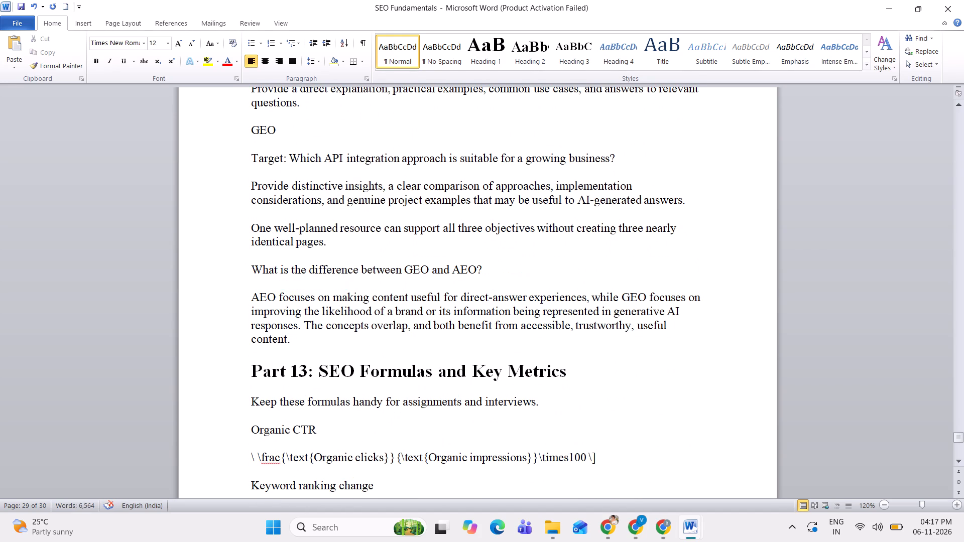
Delete the entire "Part 13: SEO Formulas and Key Metrics" section, from its heading through the closing paragraph about business results.
{"action": "scroll", "coordinate": [246, 264], "scroll_direction": "down", "scroll_amount": 1}
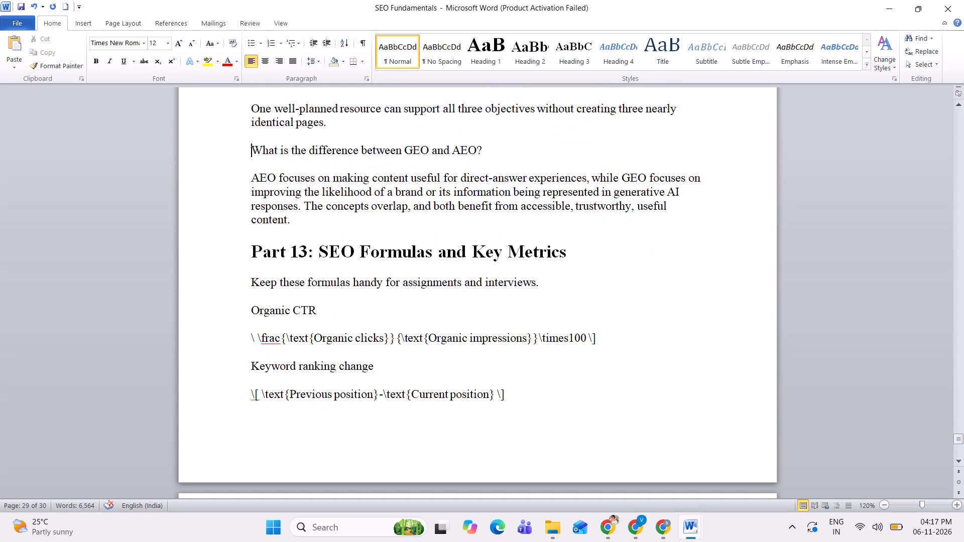
{"action": "scroll", "coordinate": [321, 292], "scroll_direction": "down", "scroll_amount": 1}
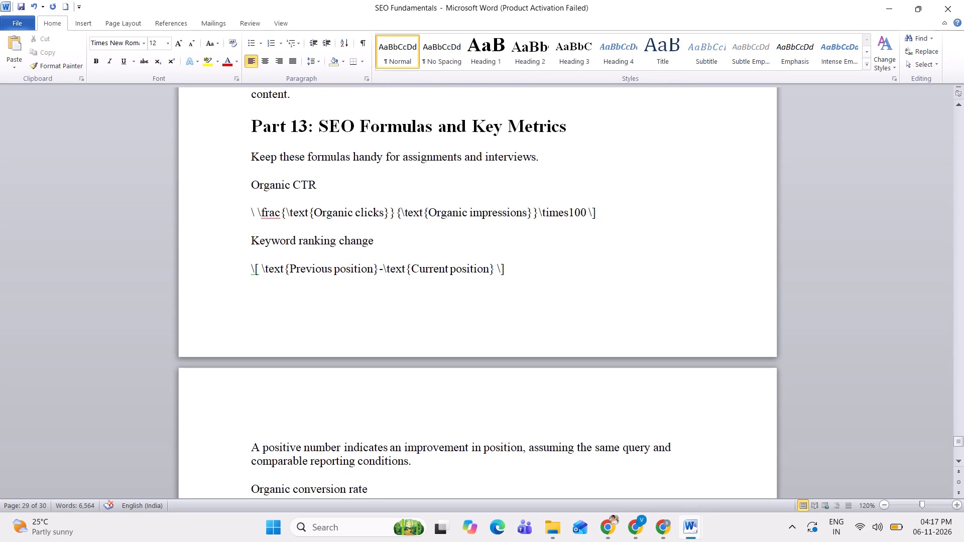
{"action": "left_click_drag", "start_coordinate": [242, 148], "coordinate": [353, 331]}
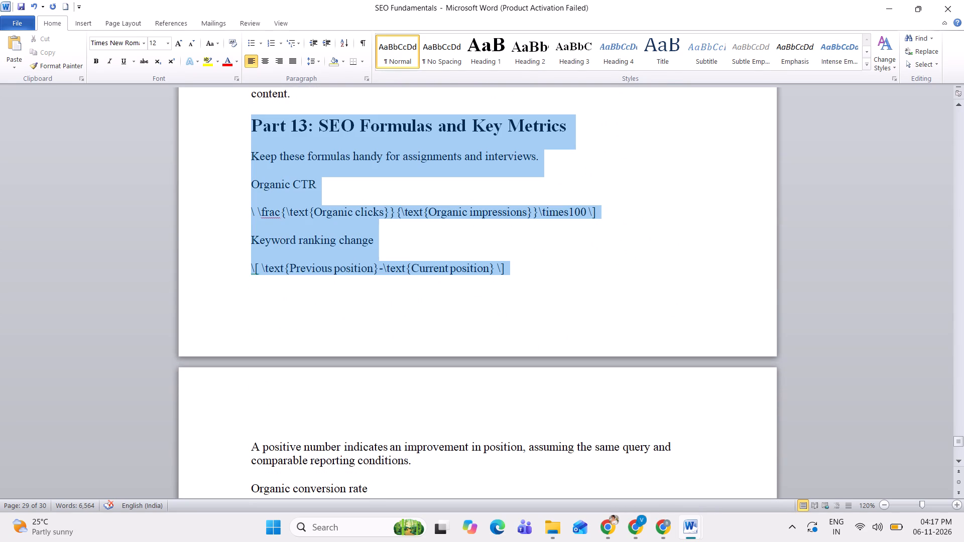
{"action": "left_click_drag", "start_coordinate": [353, 331], "coordinate": [353, 499]}
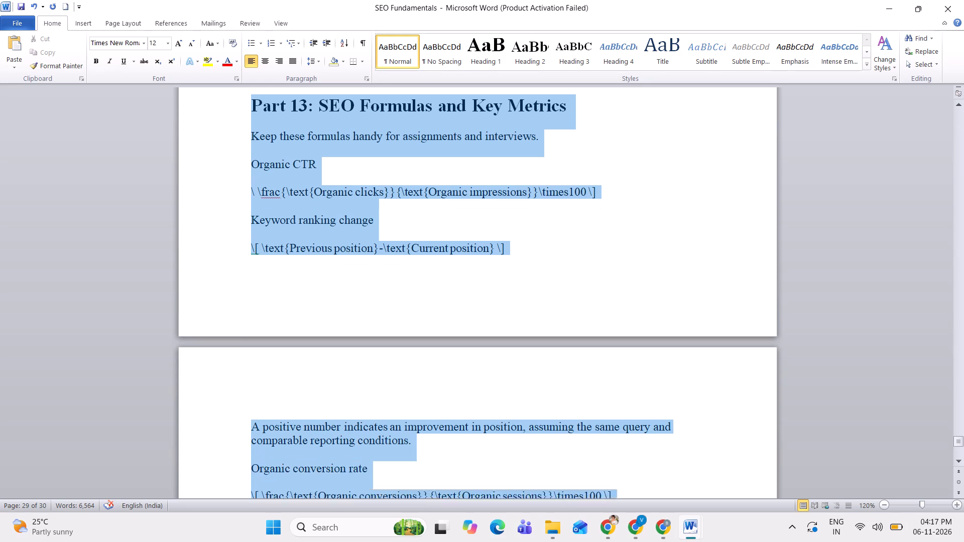
{"action": "left_click_drag", "start_coordinate": [353, 499], "coordinate": [339, 433]}
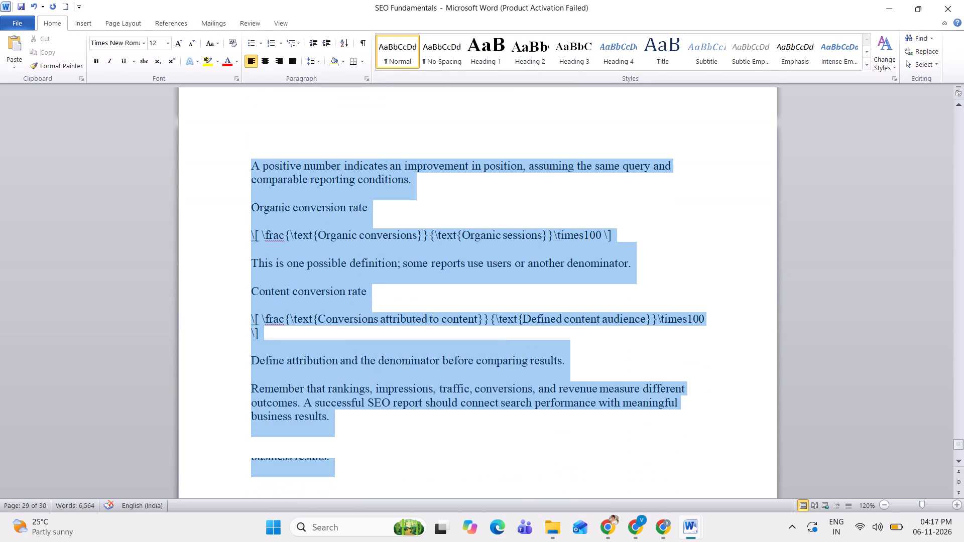
{"action": "left_click_drag", "start_coordinate": [339, 433], "coordinate": [355, 350]}
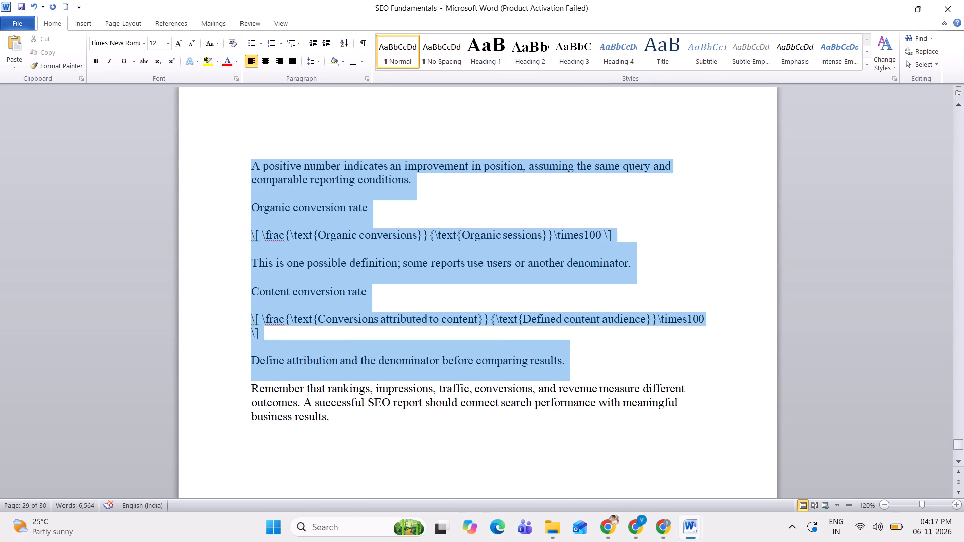
{"action": "left_click_drag", "start_coordinate": [355, 350], "coordinate": [352, 412]}
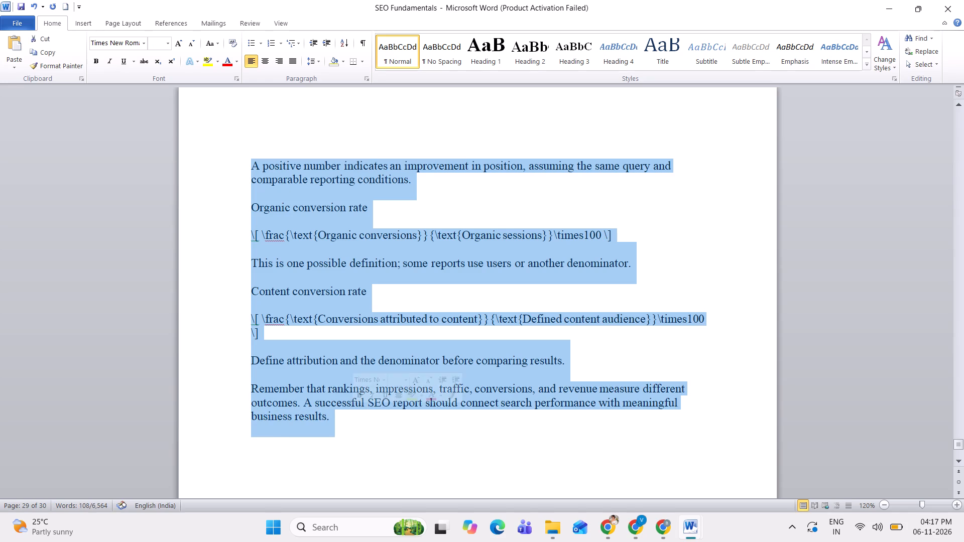
{"action": "key", "text": "Delete"}
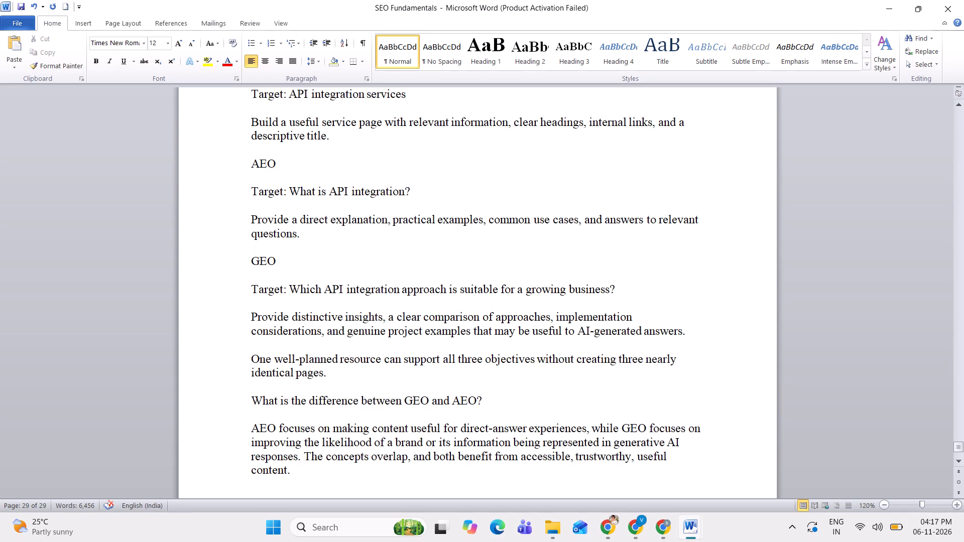
Check the end of the document, and look back through the earlier sections for leftover labels or source lines.
{"action": "scroll", "coordinate": [352, 412], "scroll_direction": "down", "scroll_amount": 3}
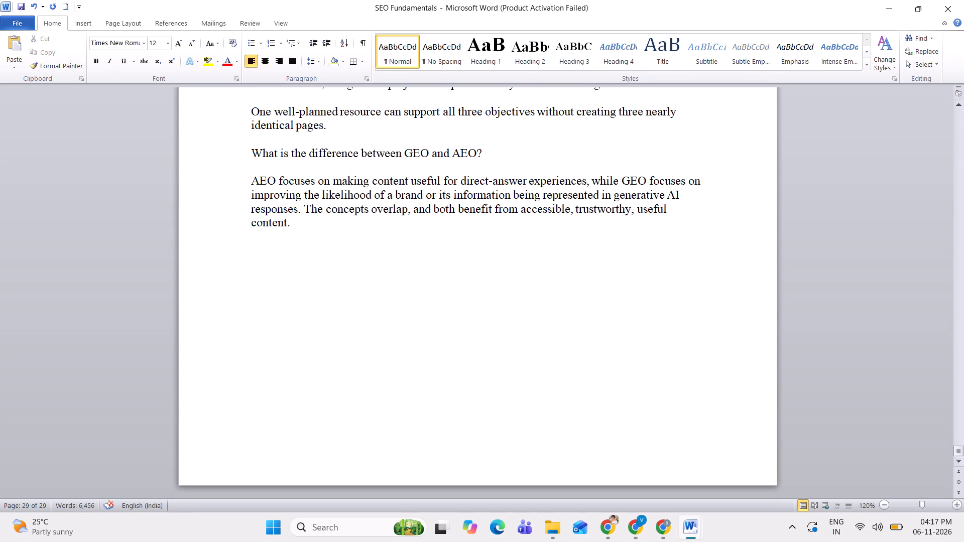
{"action": "left_click", "coordinate": [245, 175]}
{"action": "scroll", "coordinate": [494, 276], "scroll_direction": "up", "scroll_amount": 1}
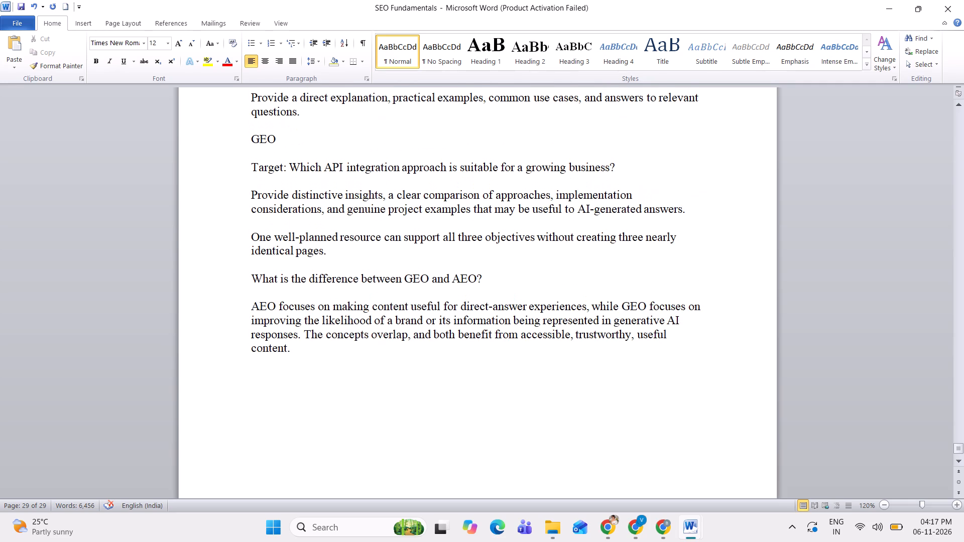
{"action": "scroll", "coordinate": [494, 276], "scroll_direction": "down", "scroll_amount": 2}
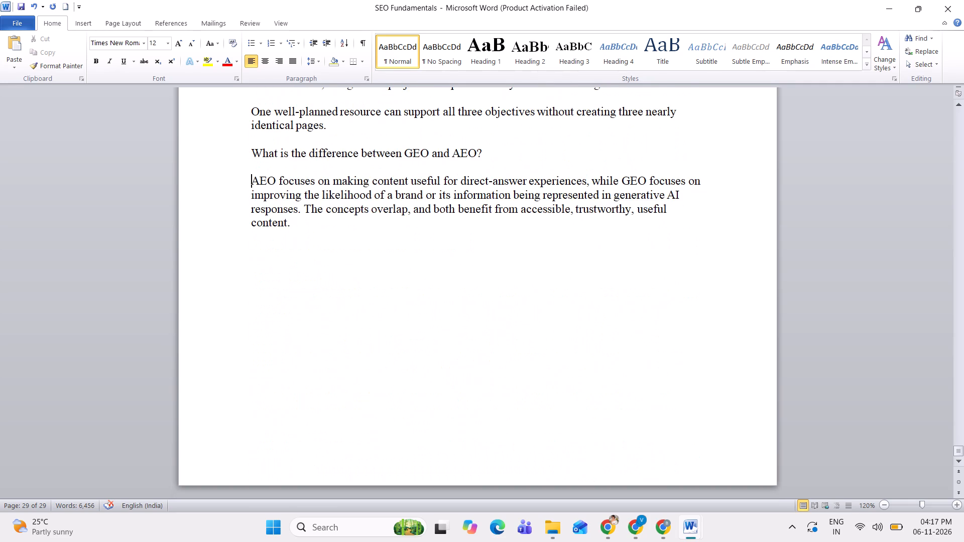
{"action": "scroll", "coordinate": [494, 276], "scroll_direction": "up", "scroll_amount": 17}
{"action": "scroll", "coordinate": [494, 276], "scroll_direction": "up", "scroll_amount": 7}
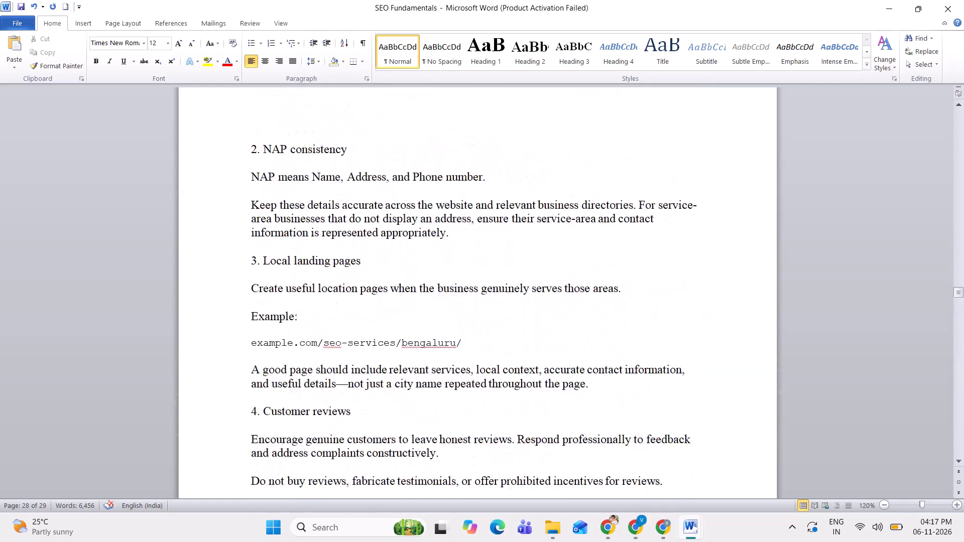
{"action": "scroll", "coordinate": [494, 276], "scroll_direction": "up", "scroll_amount": 9}
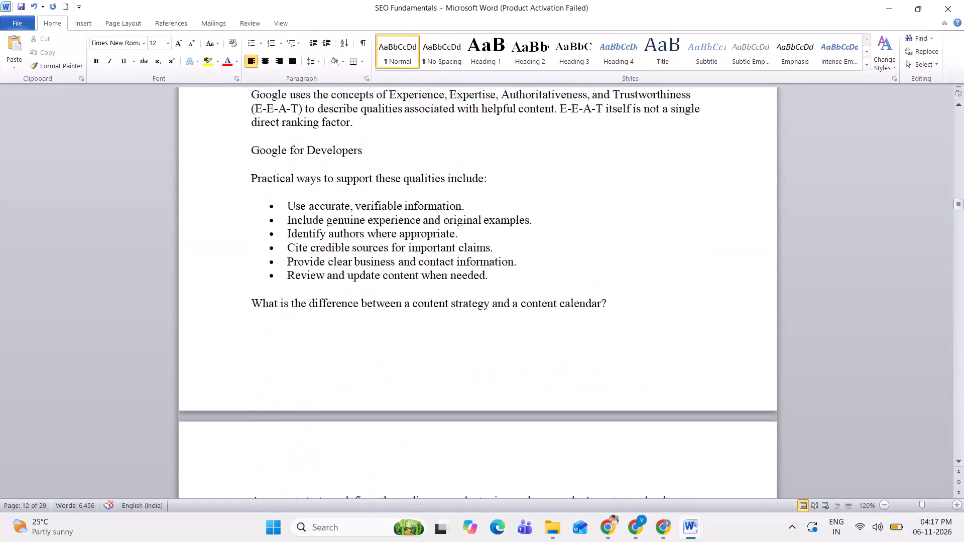
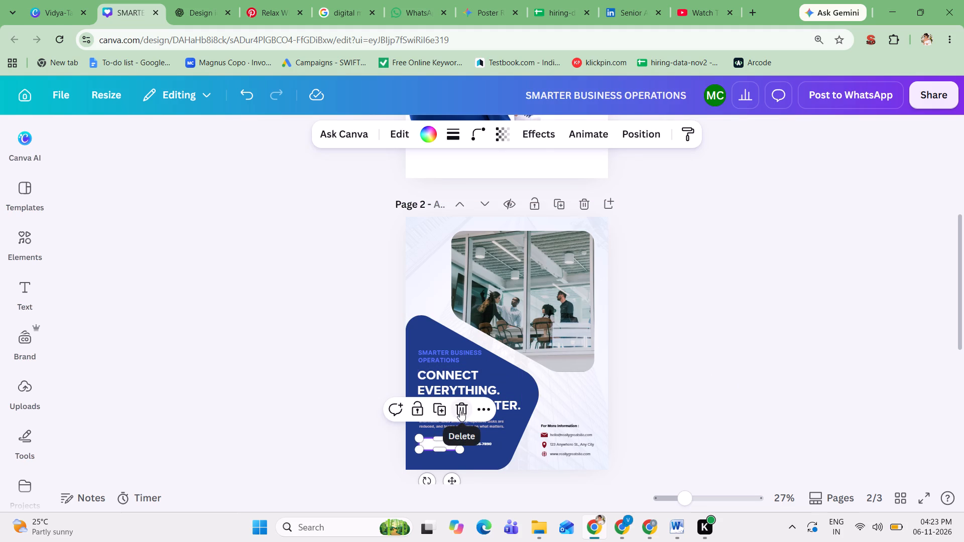
{"action": "left_click", "coordinate": [460, 410]}
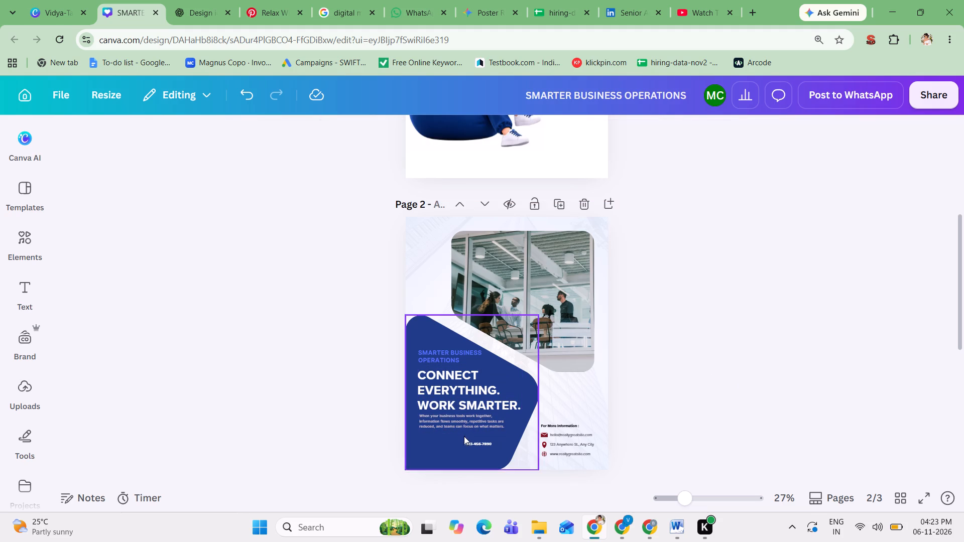
{"action": "left_click", "coordinate": [472, 442]}
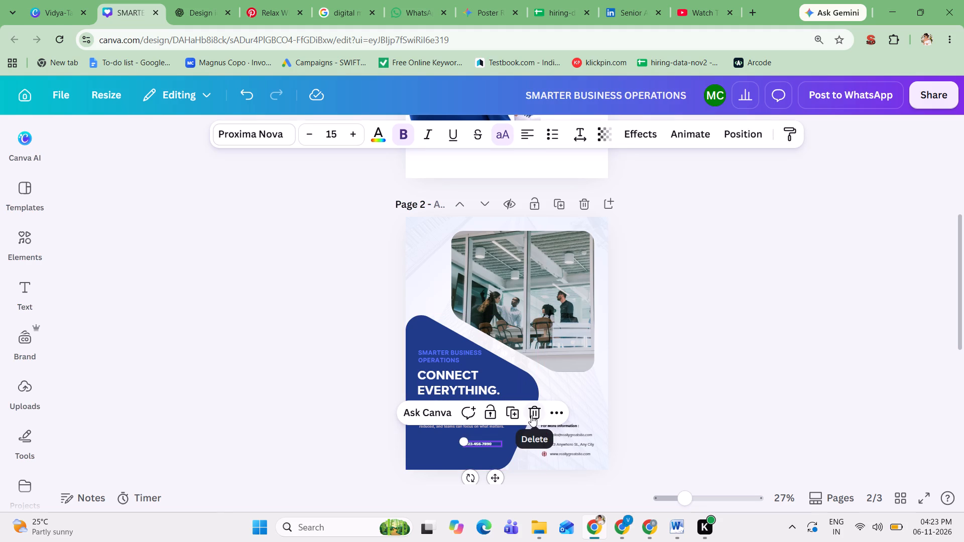
{"action": "left_click", "coordinate": [531, 410]}
{"action": "left_click", "coordinate": [636, 416]}
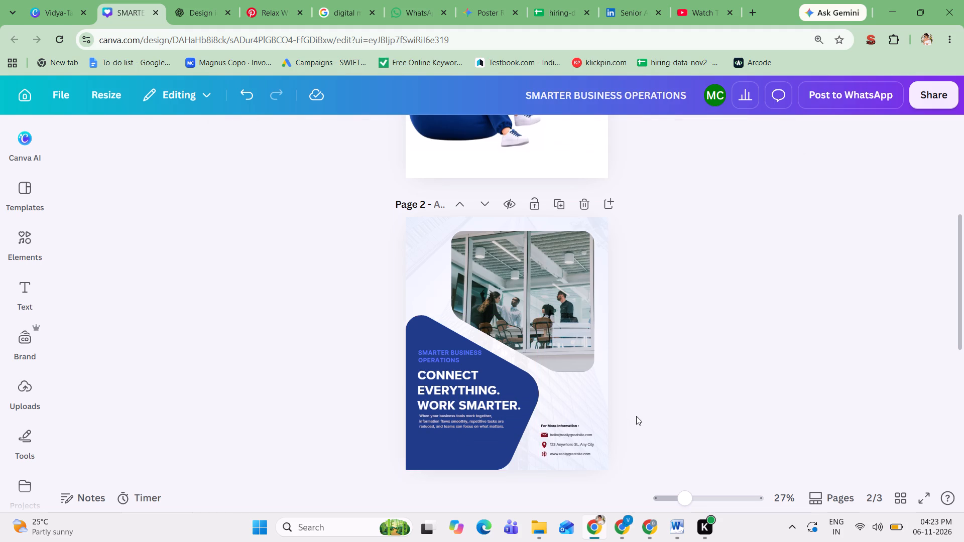
Increase the font size of the body paragraph under the headline to 20.
{"action": "left_click", "coordinate": [463, 416]}
{"action": "left_click", "coordinate": [353, 129]}
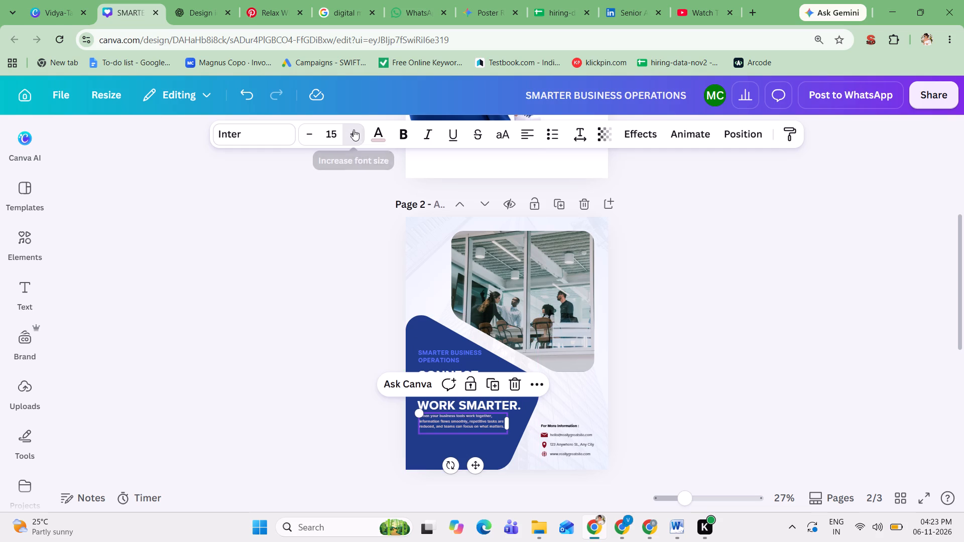
{"action": "left_click", "coordinate": [353, 129]}
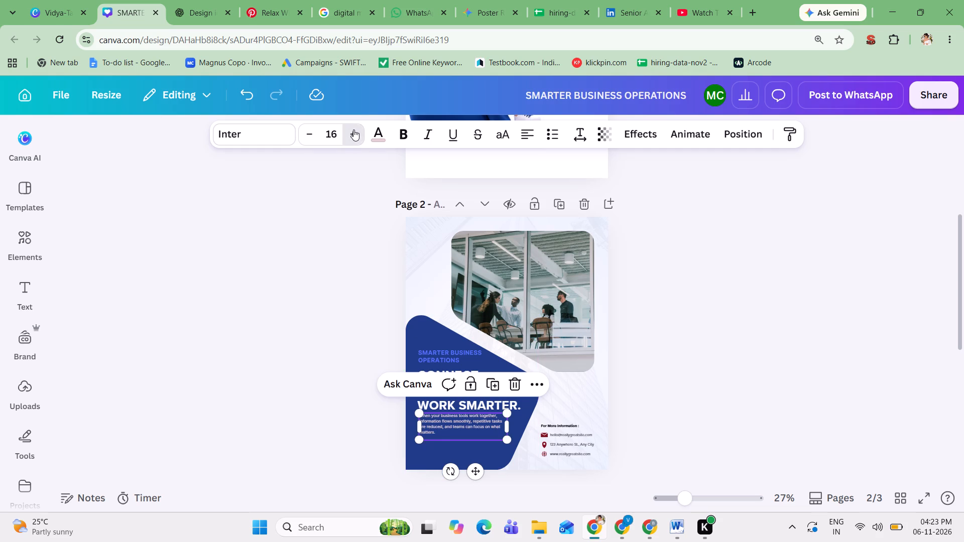
{"action": "left_click", "coordinate": [353, 129]}
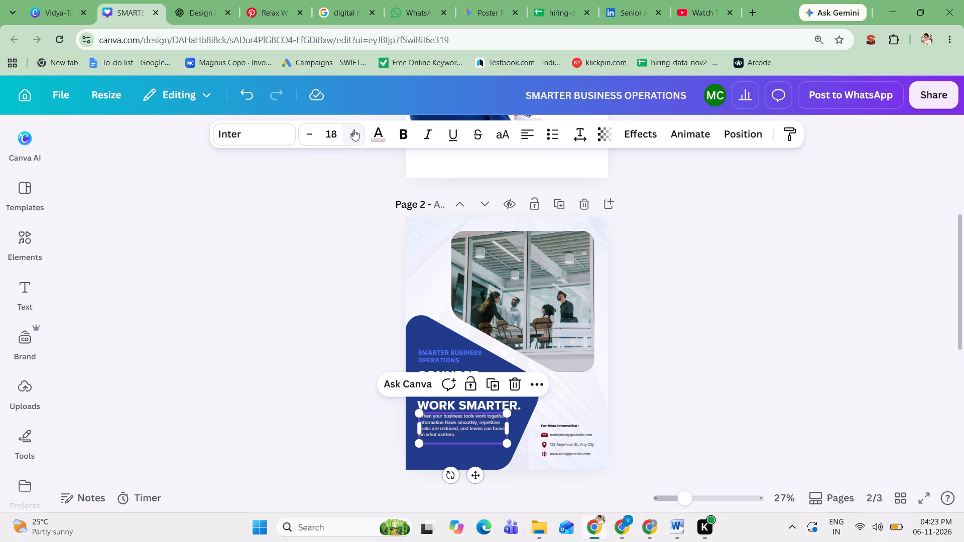
{"action": "left_click", "coordinate": [353, 129]}
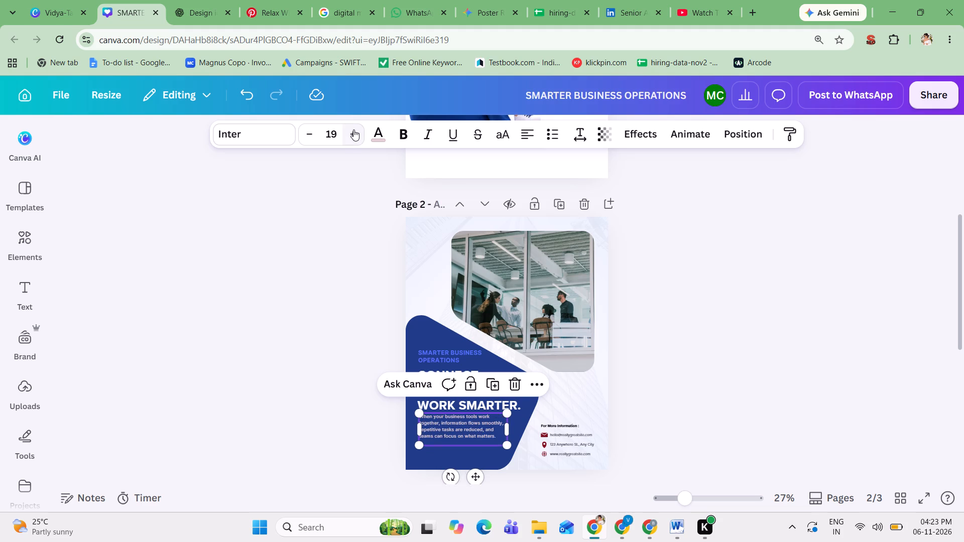
{"action": "left_click", "coordinate": [353, 129]}
{"action": "left_click", "coordinate": [697, 324]}
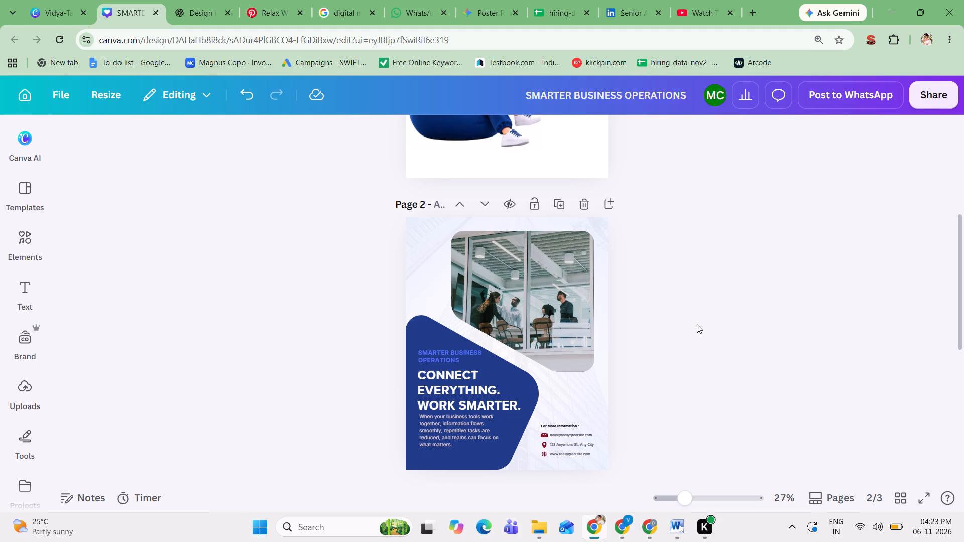
Recolour the body paragraph with the light grey shade from the photo colours, after trying the white gradient and plain white.
{"action": "left_click", "coordinate": [476, 424]}
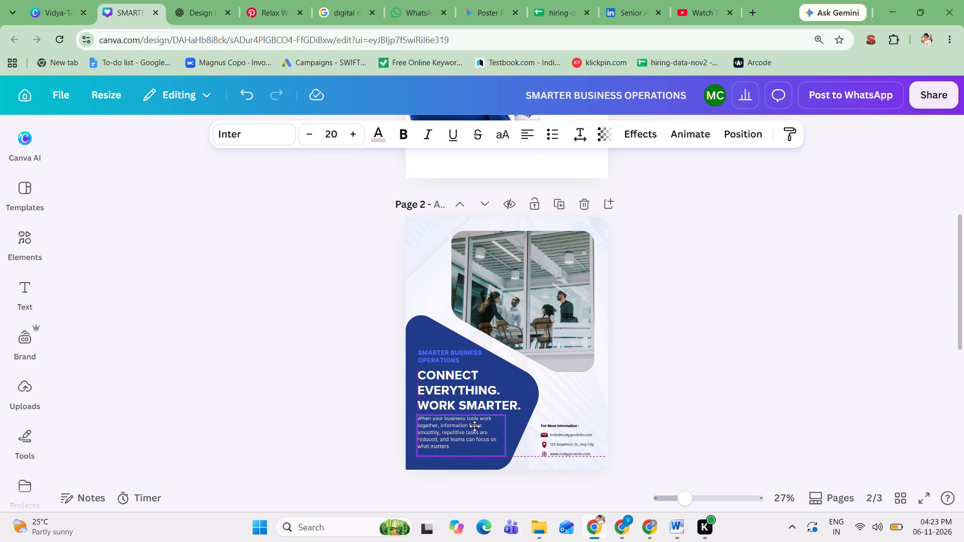
{"action": "left_click", "coordinate": [378, 138]}
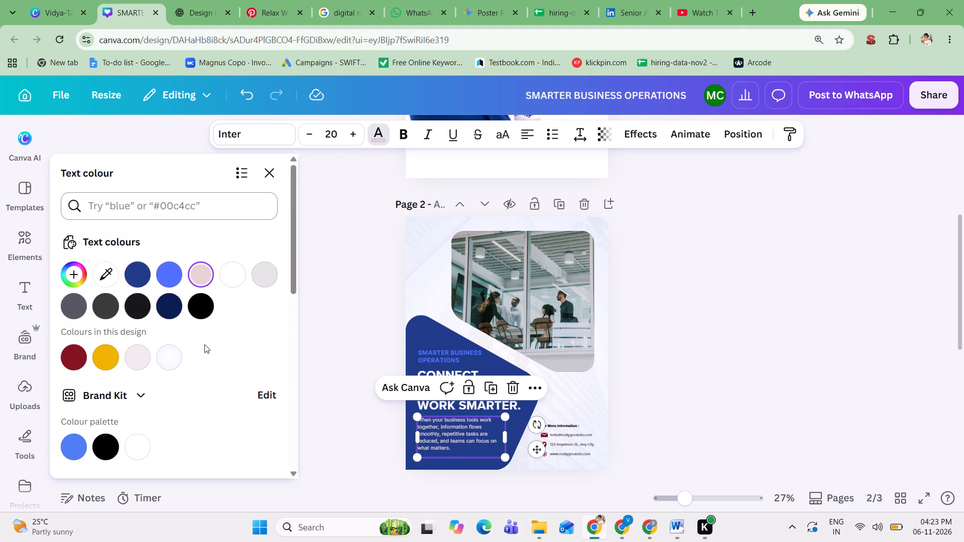
{"action": "left_click", "coordinate": [175, 353]}
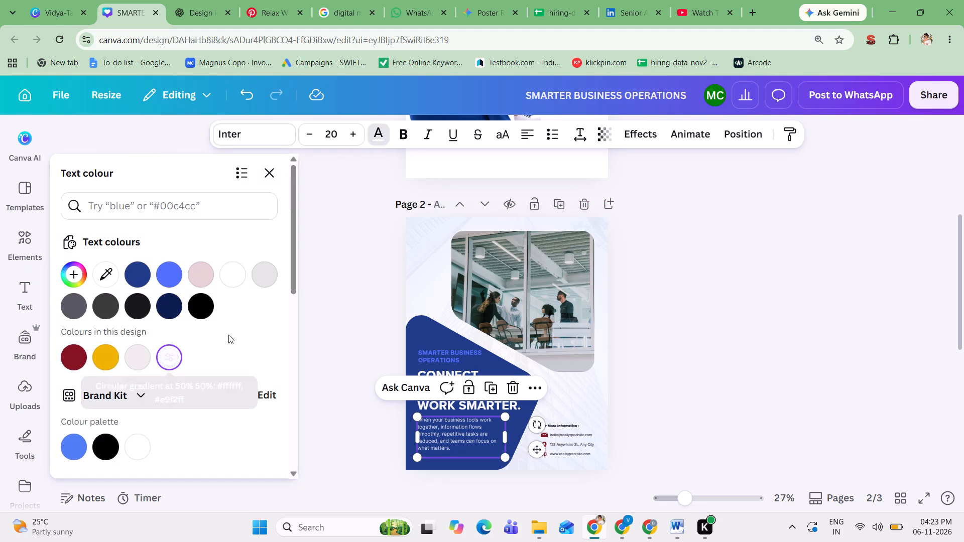
{"action": "left_click", "coordinate": [238, 280]}
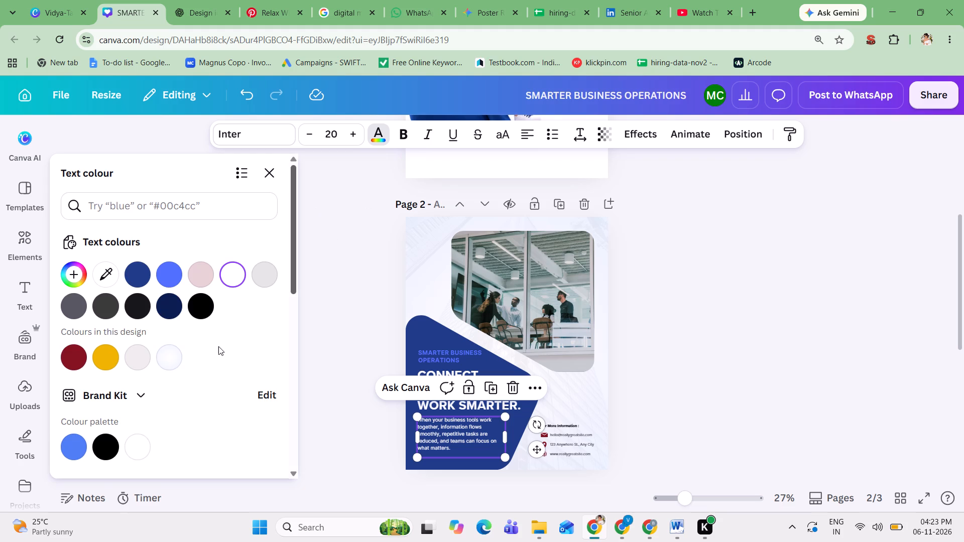
{"action": "scroll", "coordinate": [218, 346], "scroll_direction": "down", "scroll_amount": 1}
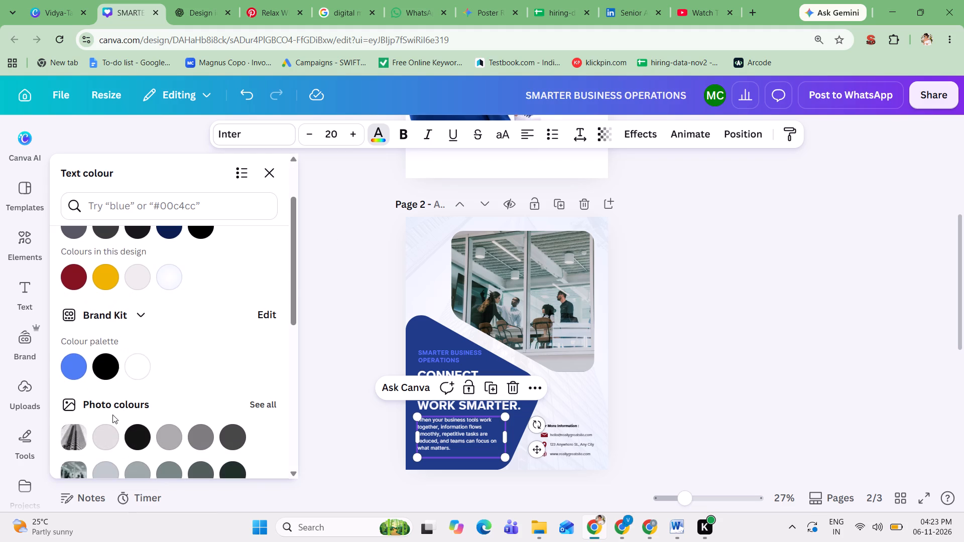
{"action": "left_click", "coordinate": [102, 436]}
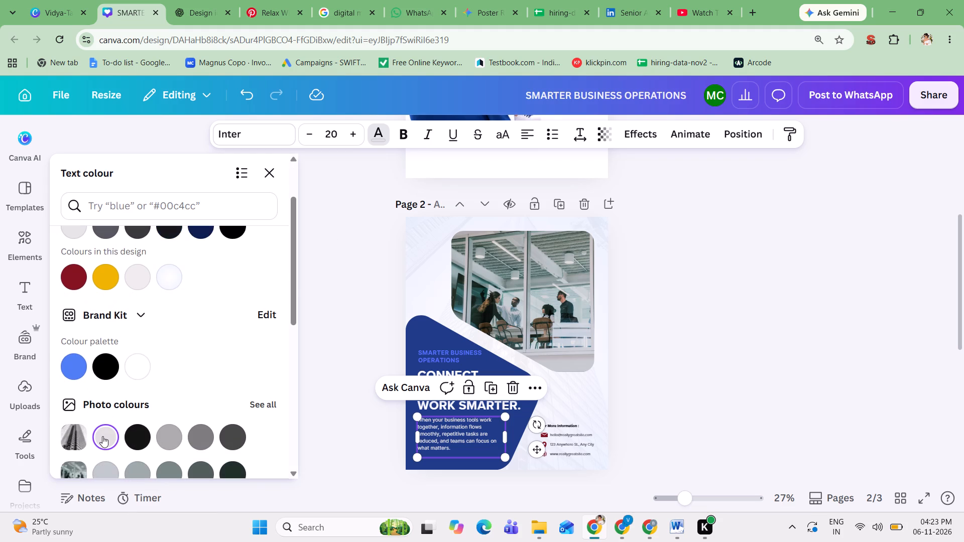
{"action": "left_click", "coordinate": [717, 342]}
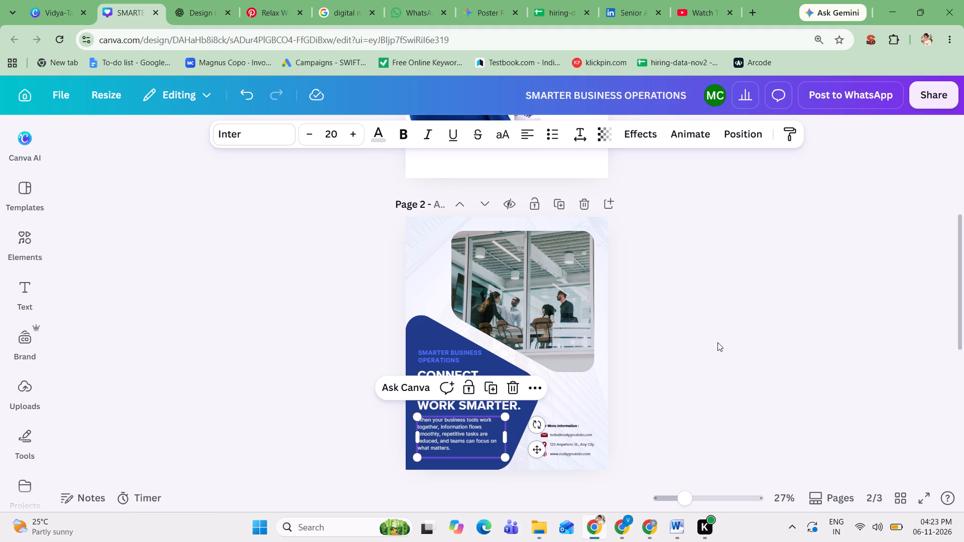
{"action": "left_click", "coordinate": [717, 342]}
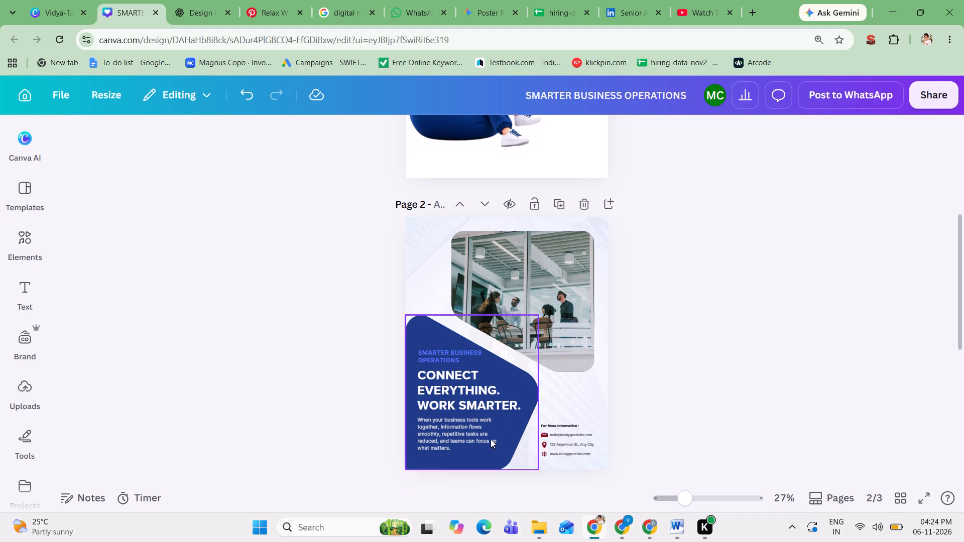
Move the body paragraph slightly down to open a gap below the headline.
{"action": "left_click_drag", "start_coordinate": [459, 434], "coordinate": [458, 439]}
{"action": "left_click", "coordinate": [624, 401]}
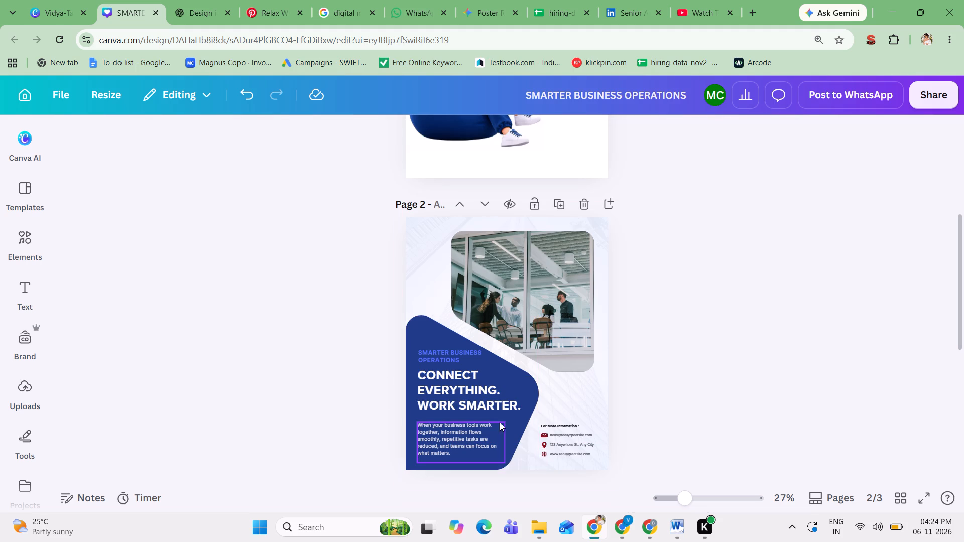
Add a horizontal line in the gap between the headline and the body paragraph, aligned with the text's left edge.
{"action": "left_click", "coordinate": [498, 417]}
{"action": "key", "text": "l"}
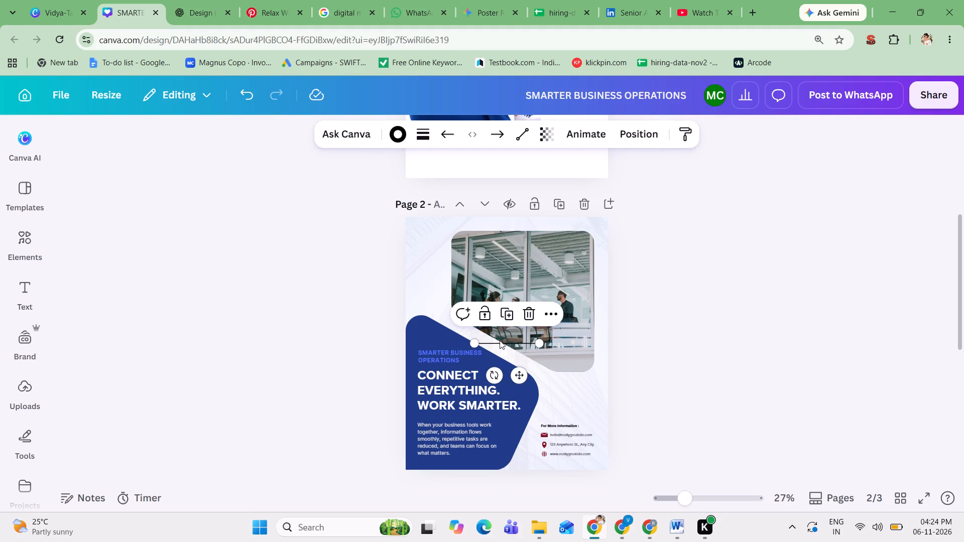
{"action": "left_click_drag", "start_coordinate": [499, 341], "coordinate": [438, 405]}
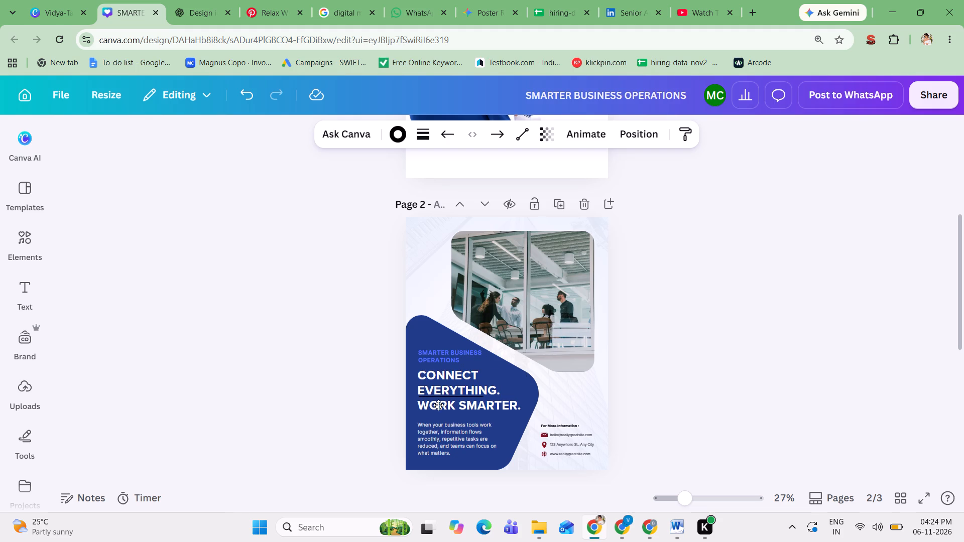
{"action": "left_click_drag", "start_coordinate": [438, 405], "coordinate": [438, 413]}
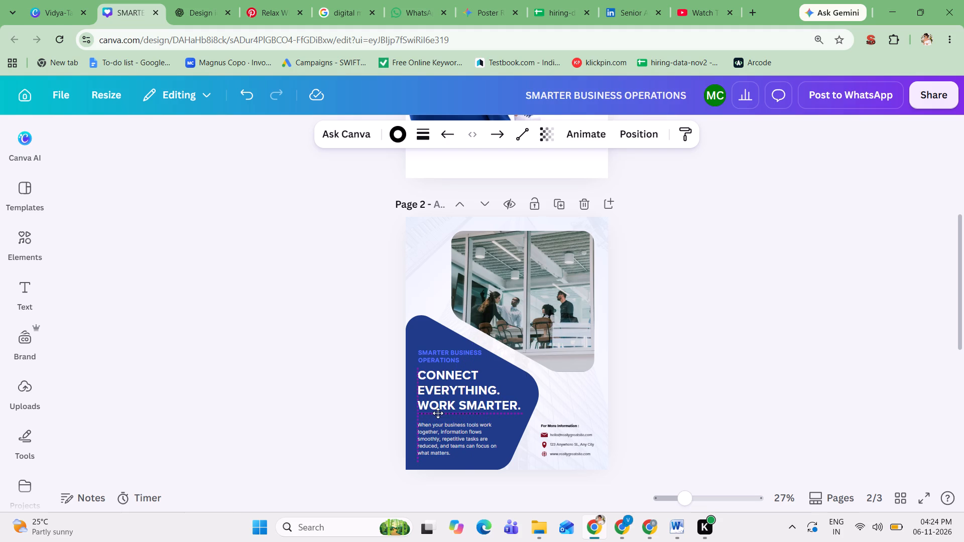
{"action": "left_click_drag", "start_coordinate": [438, 413], "coordinate": [437, 413]}
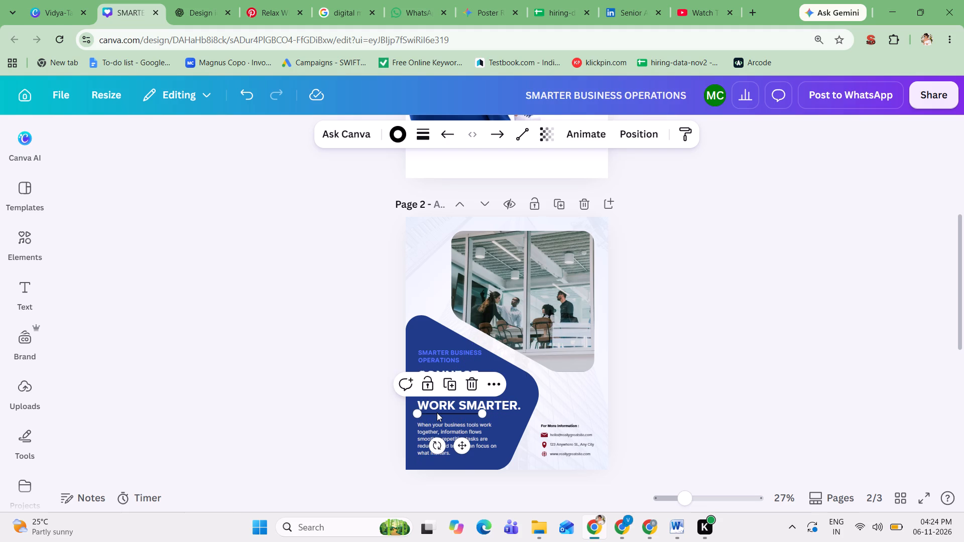
Set the divider line's colour to the vivid blue #5170ff used in the design.
{"action": "left_click", "coordinate": [393, 137]}
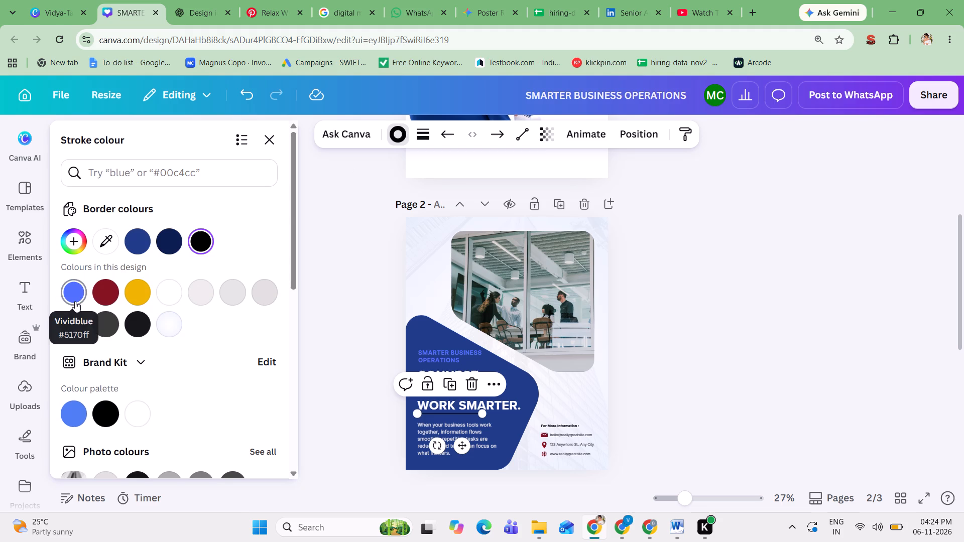
{"action": "left_click", "coordinate": [75, 301]}
{"action": "left_click", "coordinate": [652, 366]}
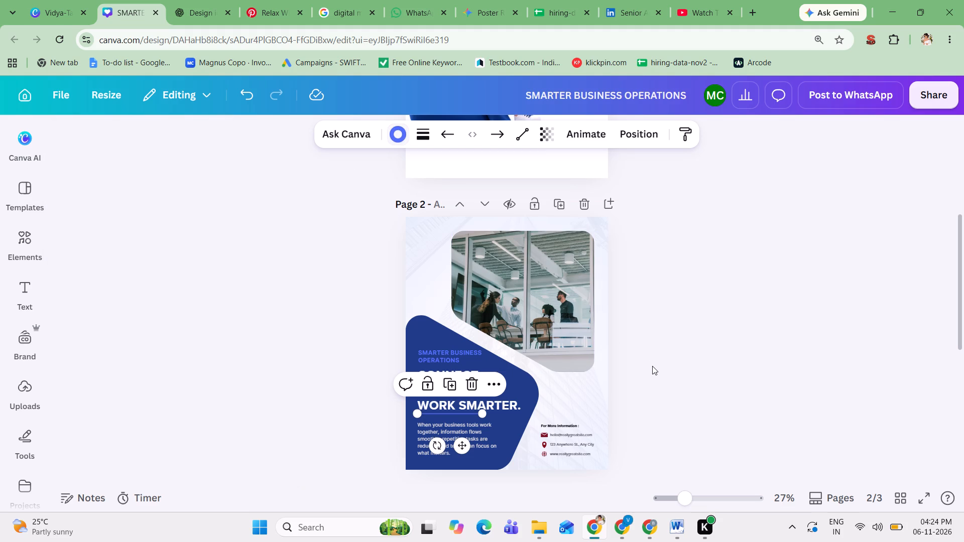
{"action": "left_click", "coordinate": [652, 366]}
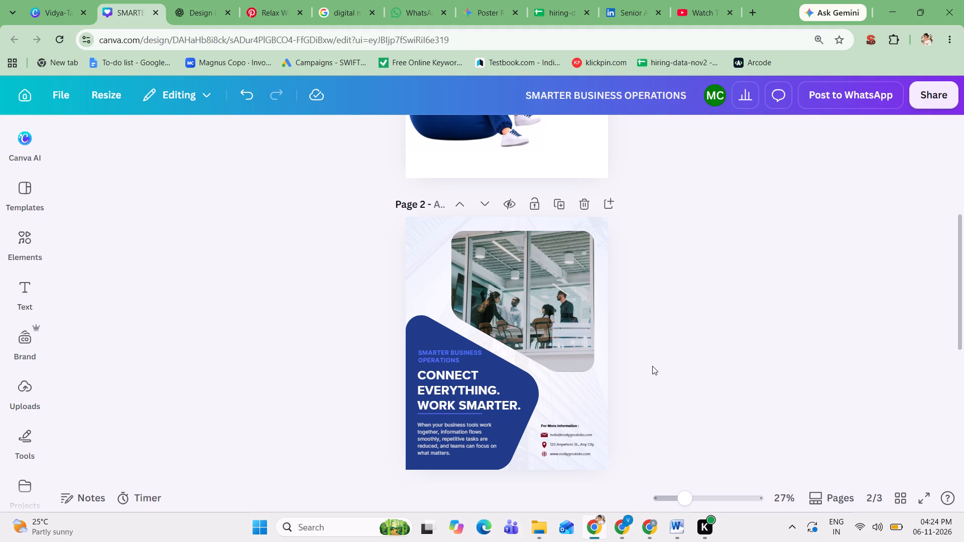
Shift the office photo slightly down and left on page 2.
{"action": "left_click", "coordinate": [572, 304]}
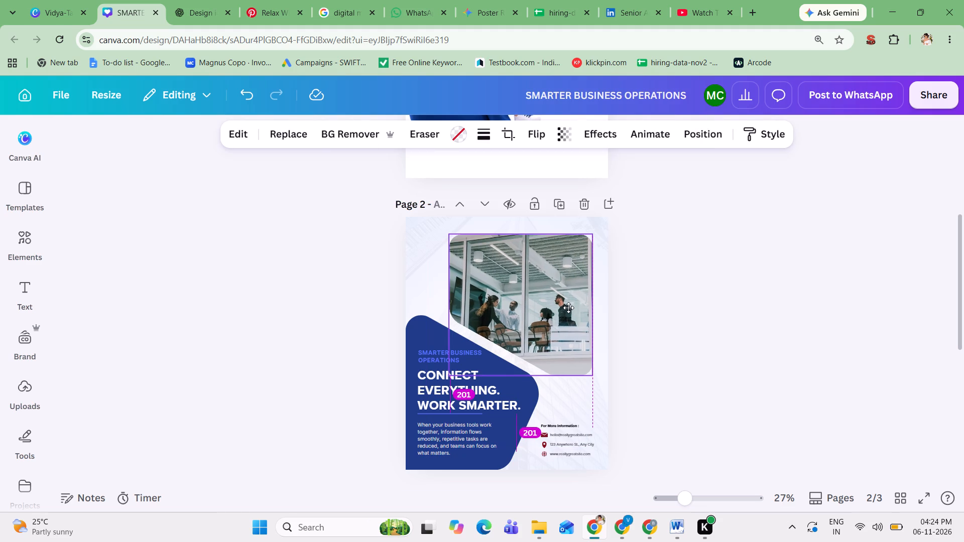
{"action": "left_click", "coordinate": [743, 304]}
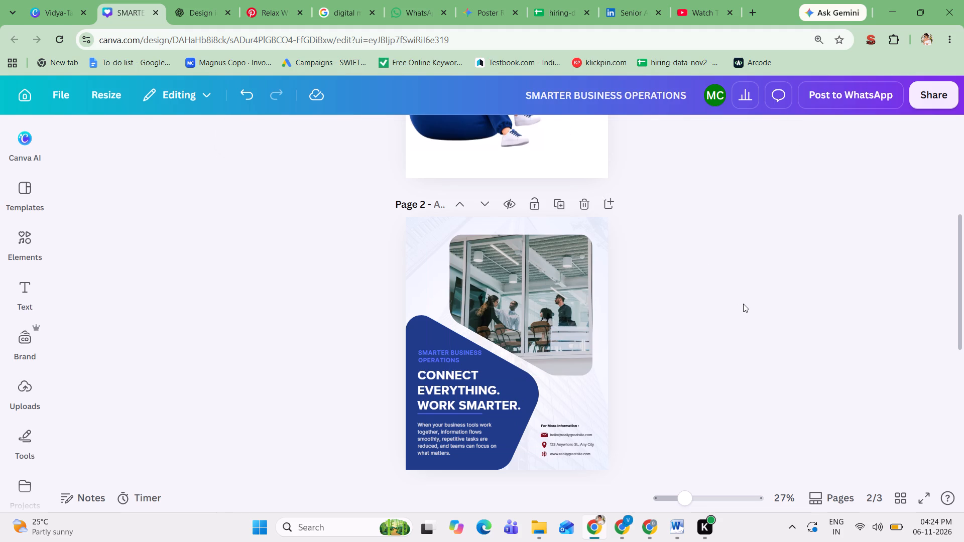
Delete the envelope and location pin icons from the "For More Information" contact block.
{"action": "left_click", "coordinate": [544, 437]}
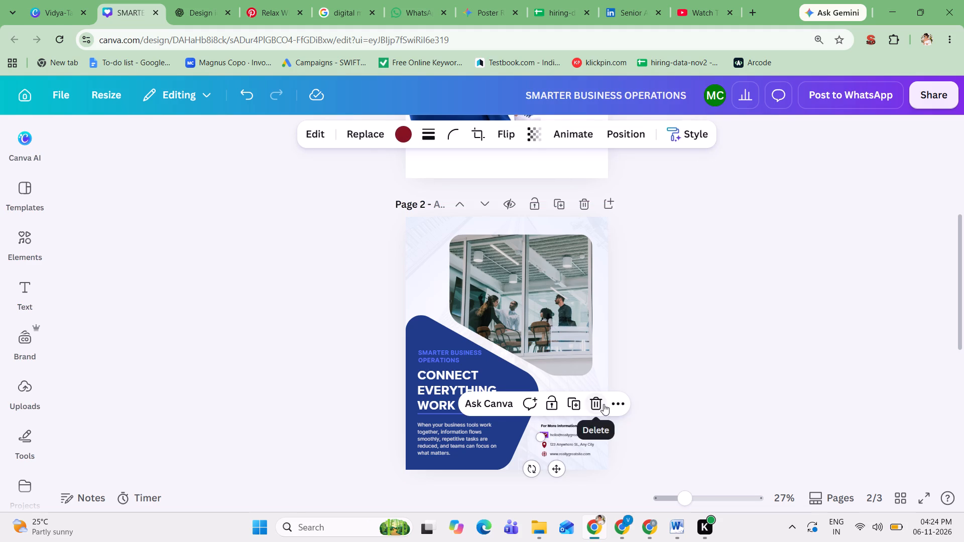
{"action": "left_click", "coordinate": [604, 404]}
{"action": "left_click_drag", "start_coordinate": [544, 444], "coordinate": [601, 417]}
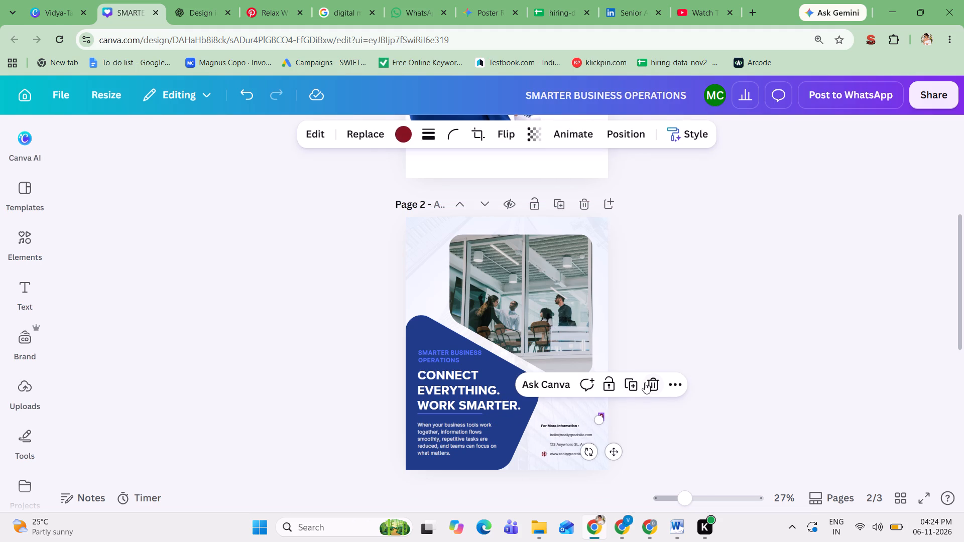
{"action": "left_click", "coordinate": [656, 380]}
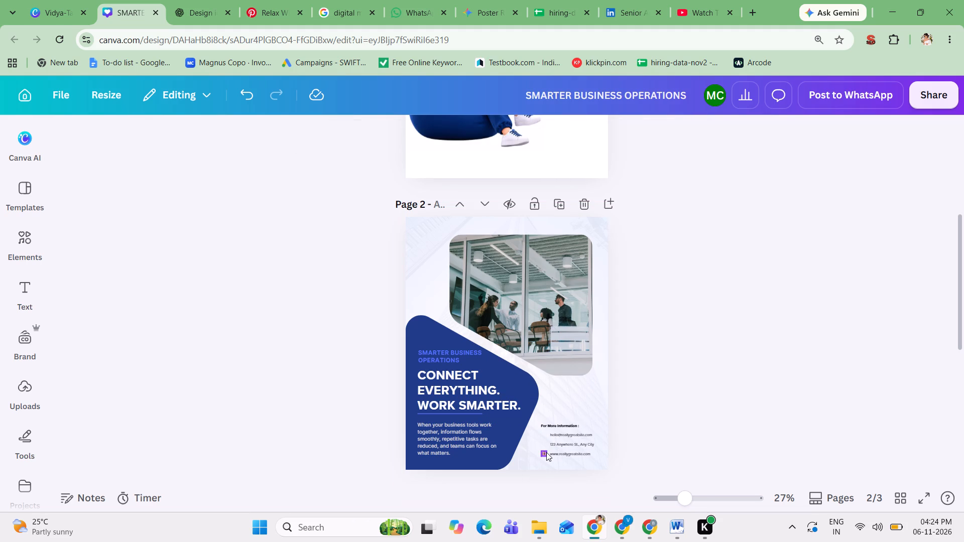
Recolour the globe icon beside the website address to the dark blue of the shape and resize it to about 33 by 33.
{"action": "left_click", "coordinate": [546, 452]}
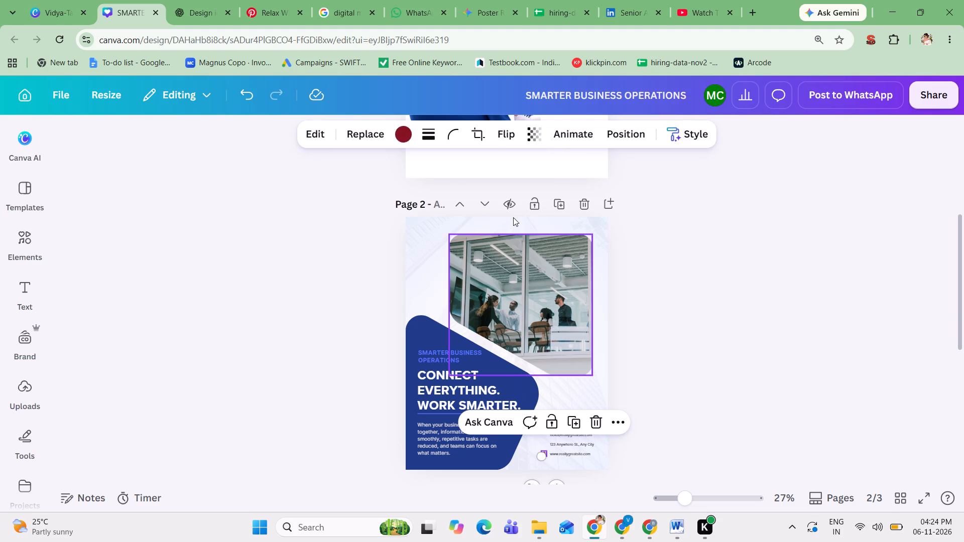
{"action": "left_click", "coordinate": [402, 140]}
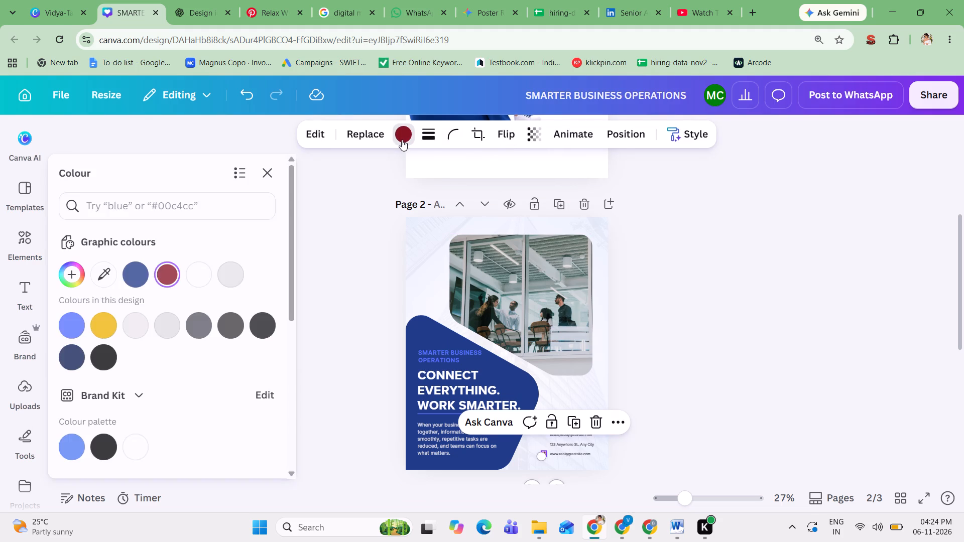
{"action": "left_click", "coordinate": [137, 268]}
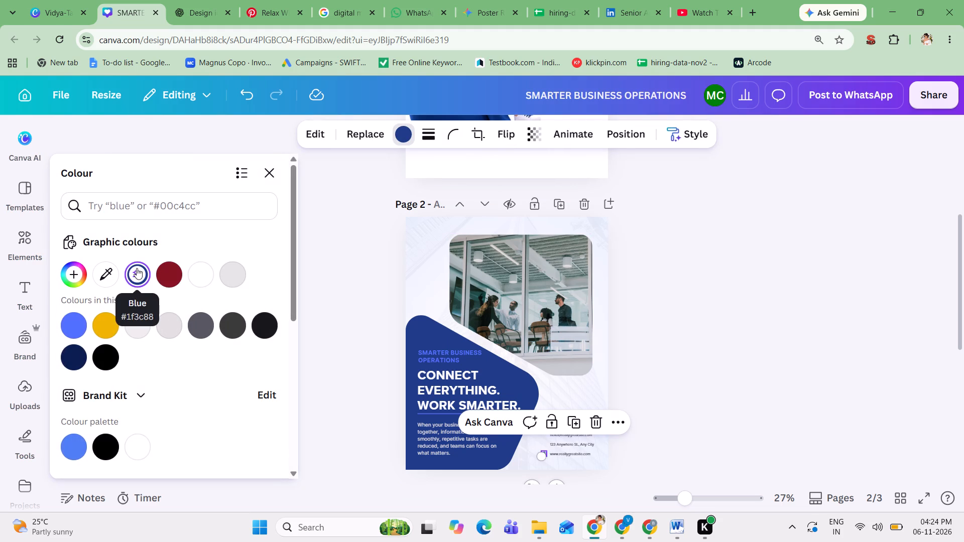
{"action": "left_click", "coordinate": [543, 458]}
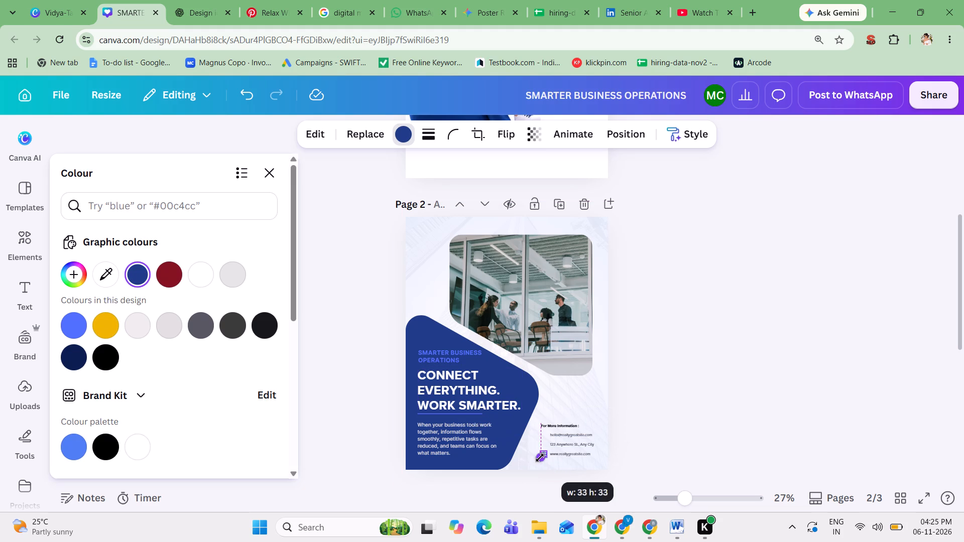
{"action": "left_click", "coordinate": [698, 417]}
{"action": "left_click", "coordinate": [698, 417]}
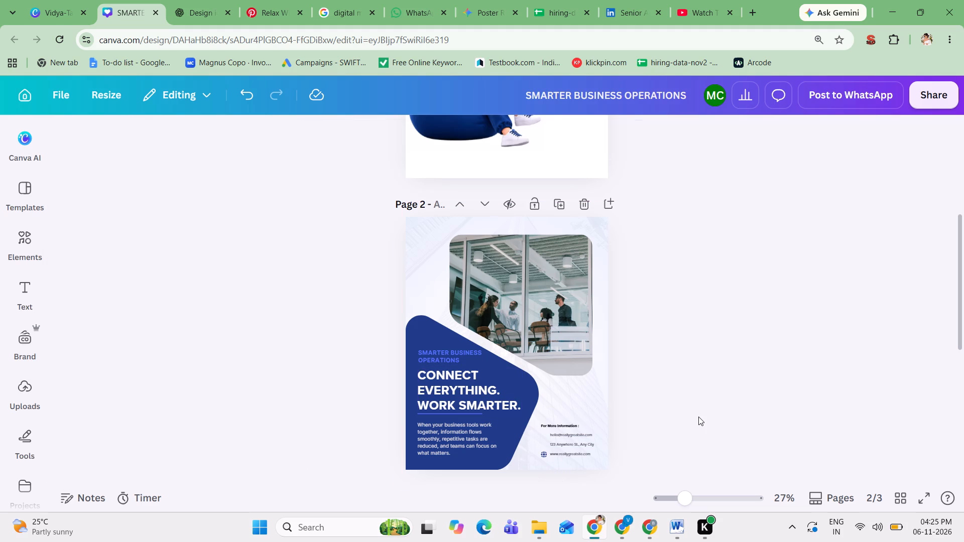
Move the globe icon and the website address text beside it closer to the blue shape at the page's bottom.
{"action": "left_click_drag", "start_coordinate": [544, 455], "coordinate": [528, 455]}
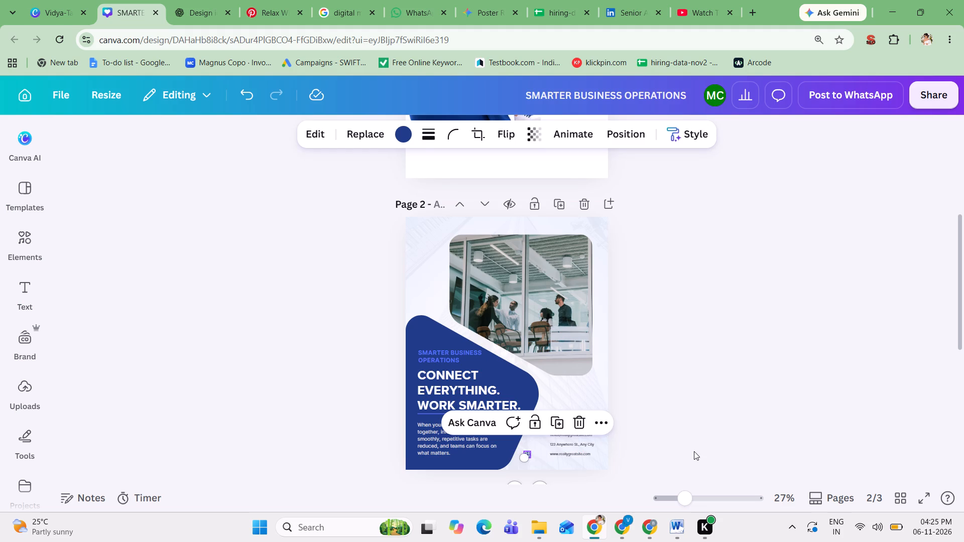
{"action": "left_click", "coordinate": [694, 451]}
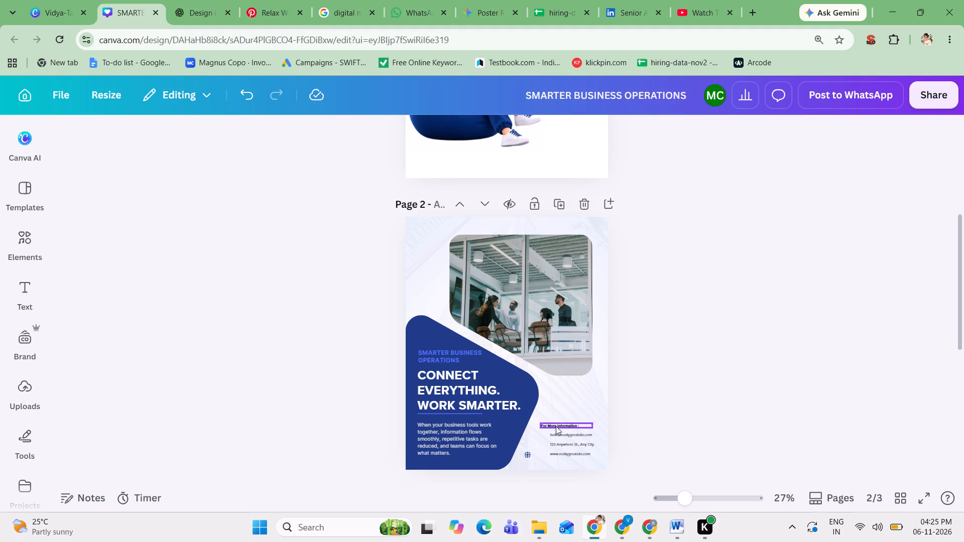
{"action": "left_click", "coordinate": [556, 426]}
{"action": "left_click", "coordinate": [693, 457]}
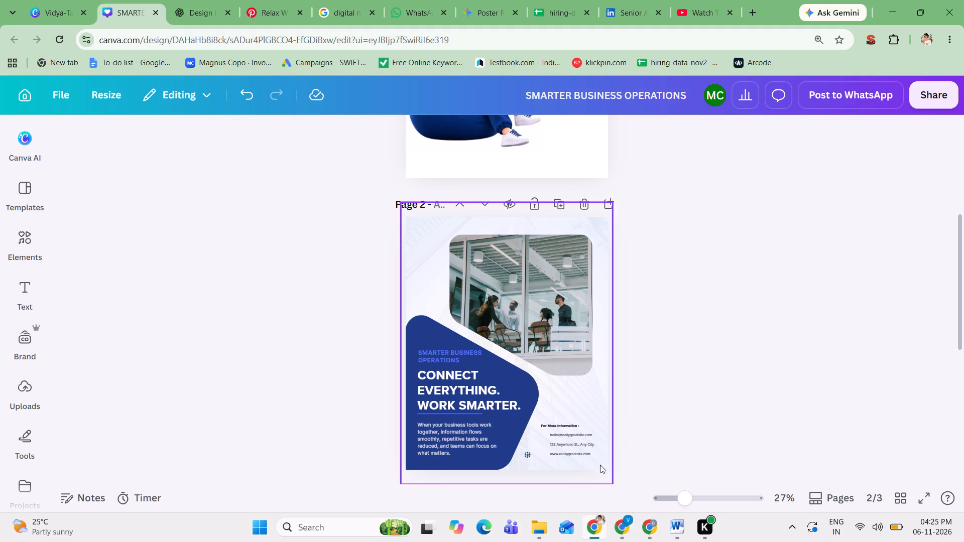
{"action": "left_click_drag", "start_coordinate": [576, 456], "coordinate": [562, 458]}
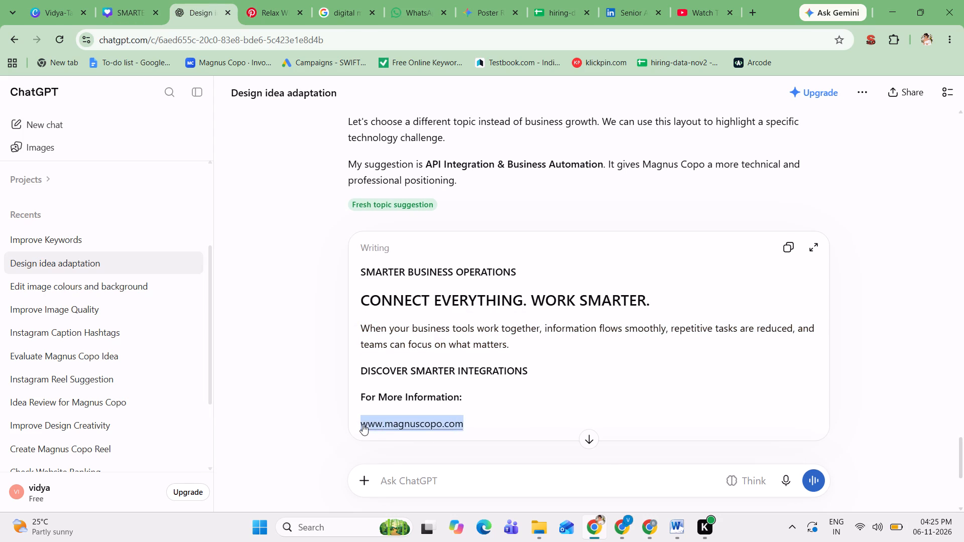
{"action": "left_click", "coordinate": [136, 11]}
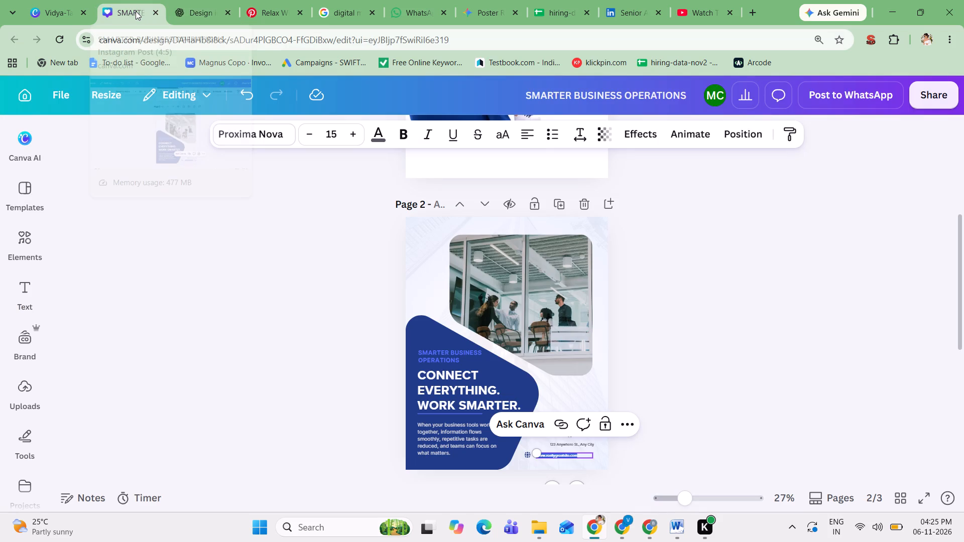
{"action": "key", "text": "ctrl+v"}
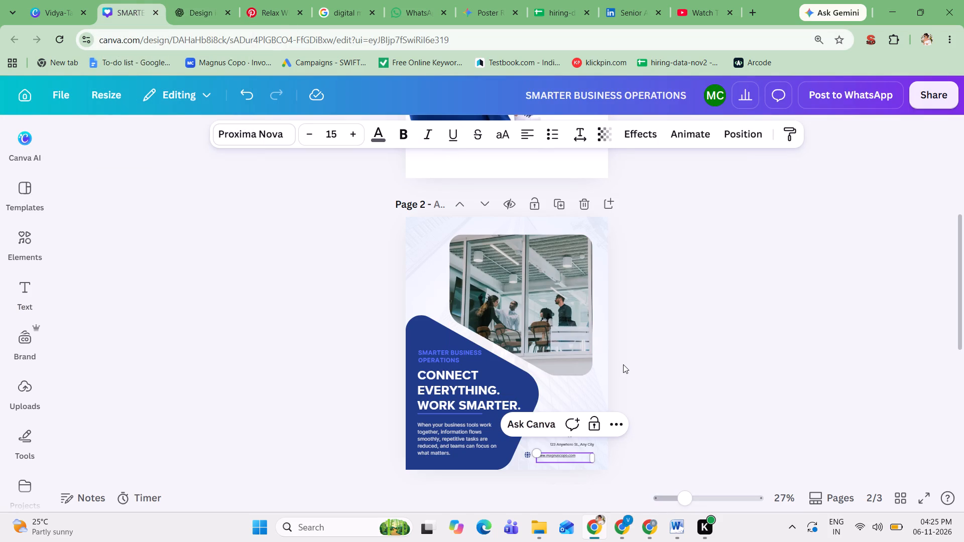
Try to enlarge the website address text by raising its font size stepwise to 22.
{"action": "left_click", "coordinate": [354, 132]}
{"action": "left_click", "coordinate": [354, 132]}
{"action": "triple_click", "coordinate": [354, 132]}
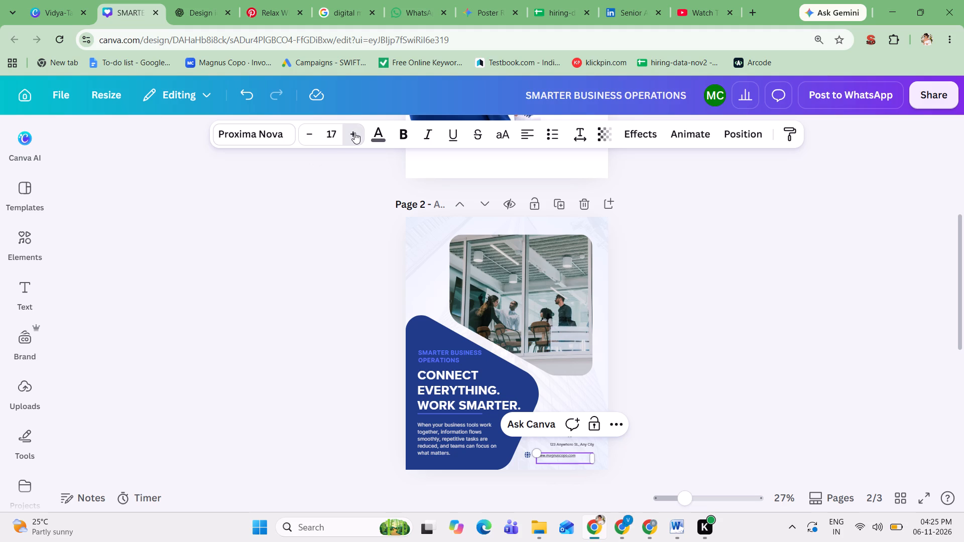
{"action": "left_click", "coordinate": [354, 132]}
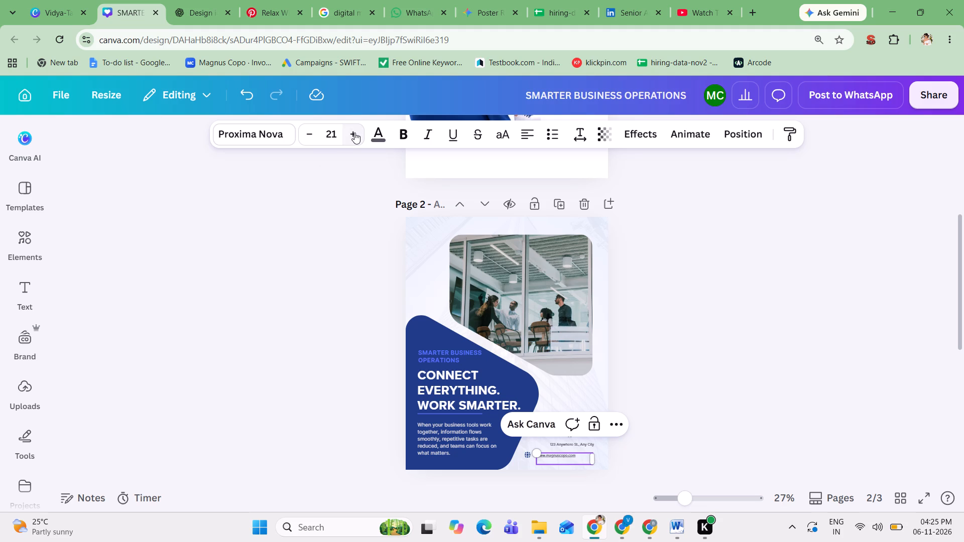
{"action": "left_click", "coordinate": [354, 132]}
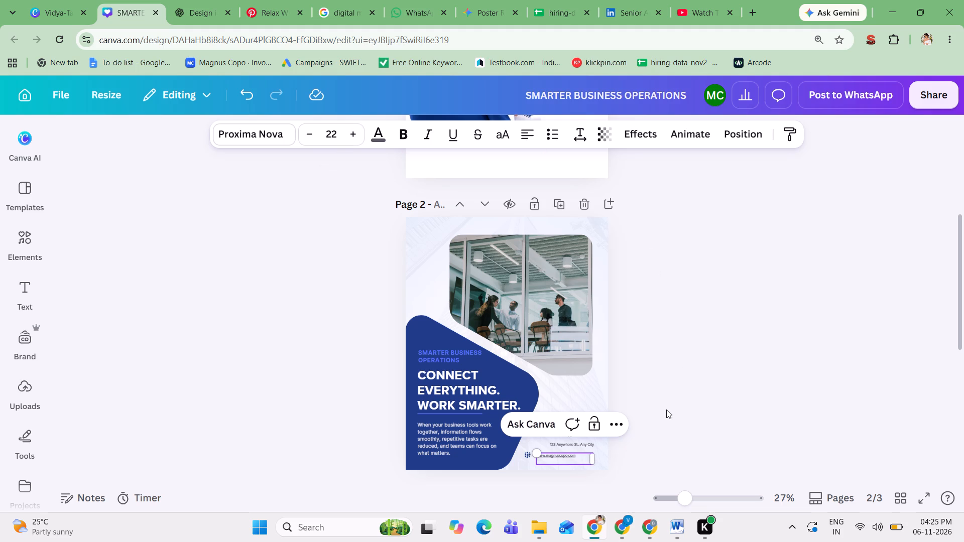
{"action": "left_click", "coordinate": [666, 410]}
{"action": "left_click", "coordinate": [552, 457]}
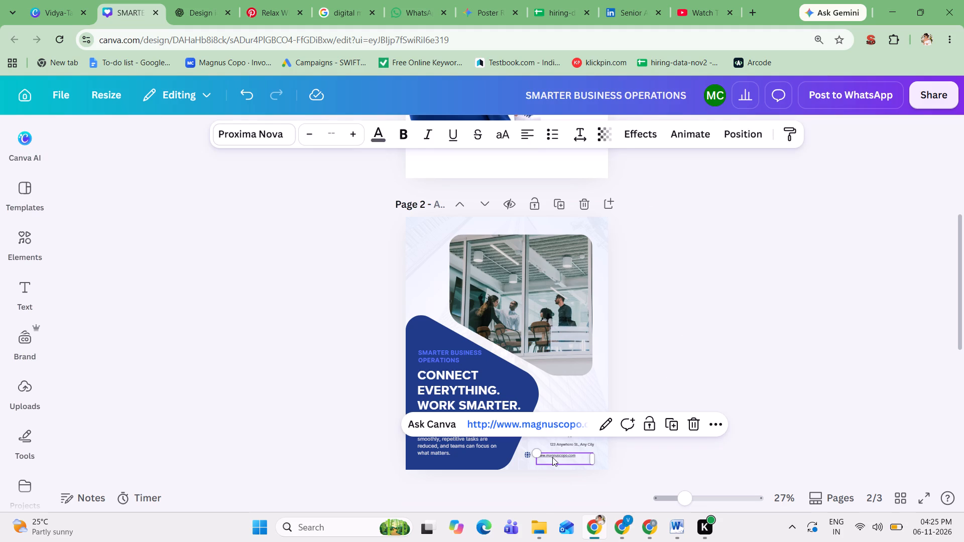
{"action": "left_click", "coordinate": [328, 129]}
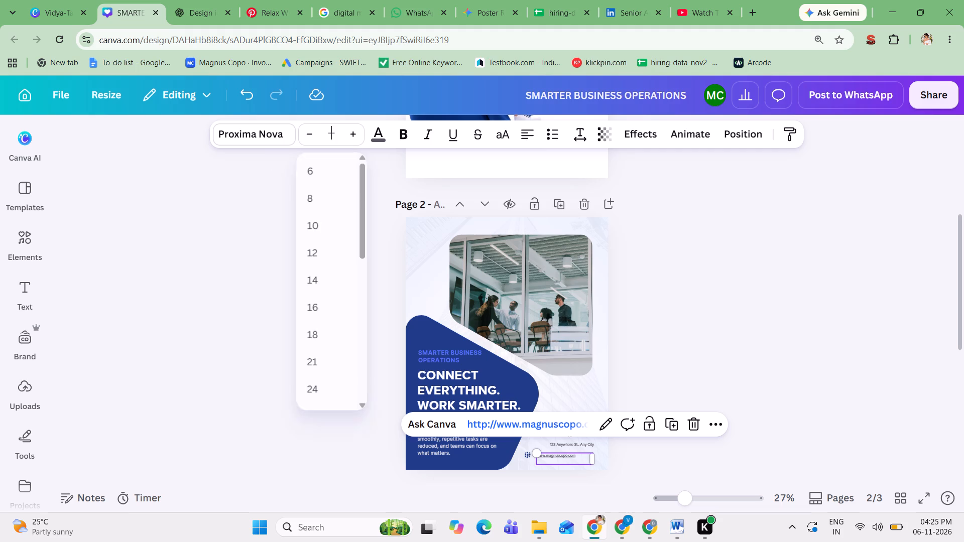
{"action": "left_click", "coordinate": [304, 358]}
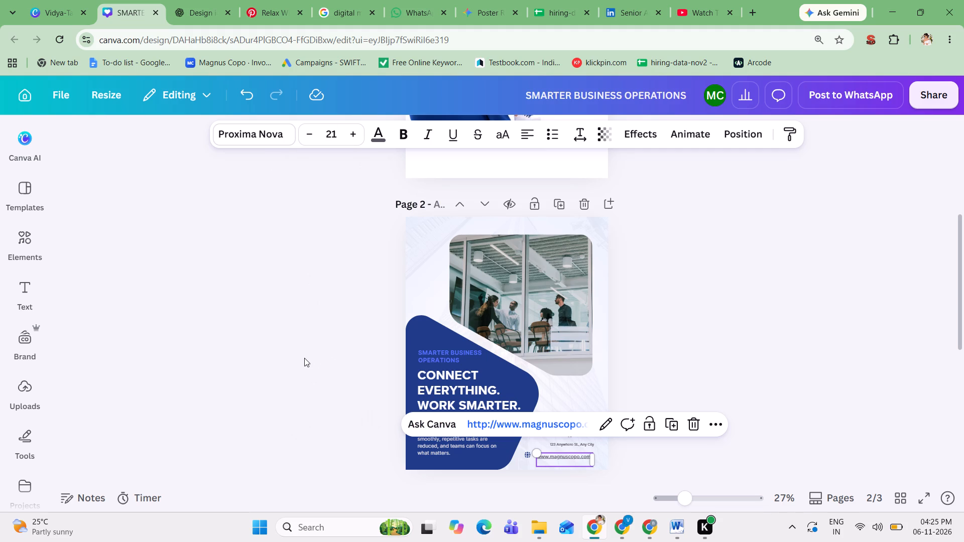
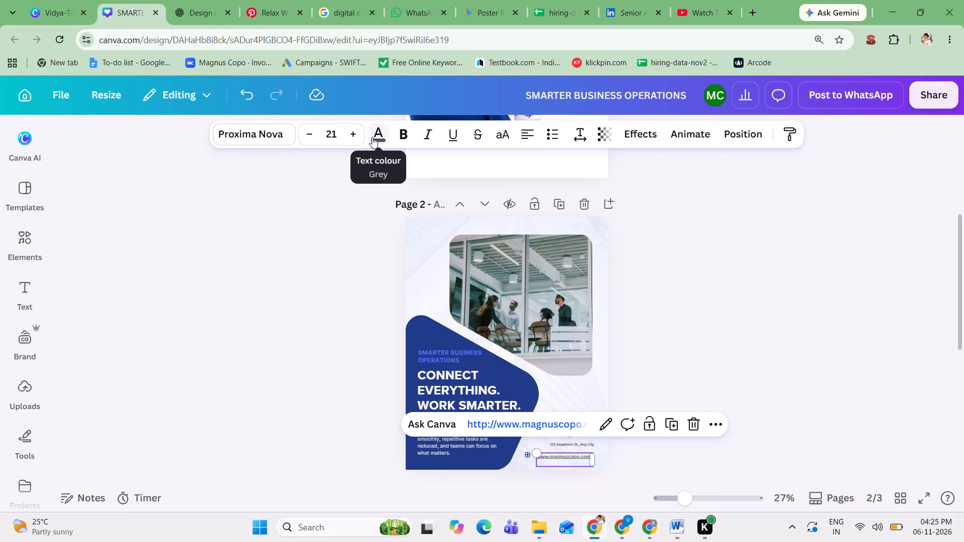
{"action": "left_click", "coordinate": [744, 323]}
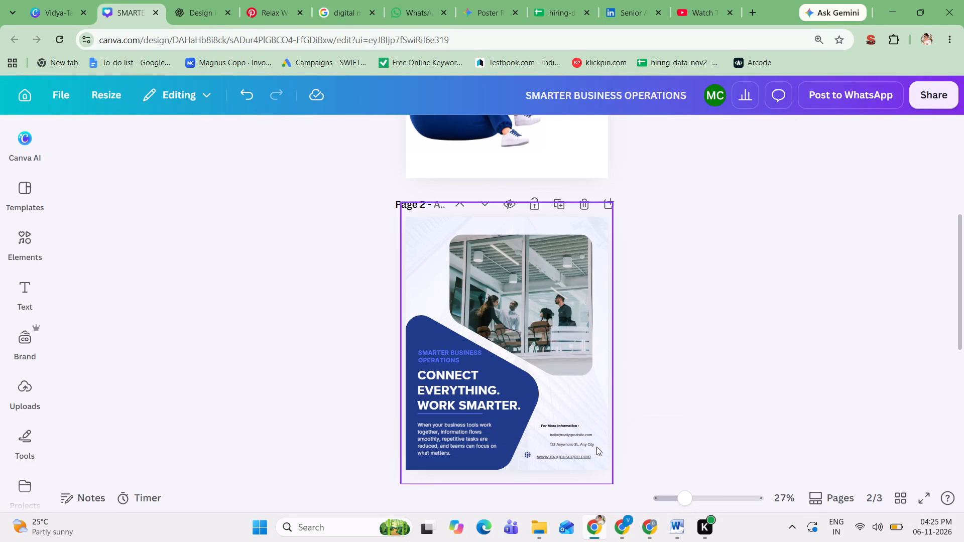
{"action": "left_click", "coordinate": [549, 463]}
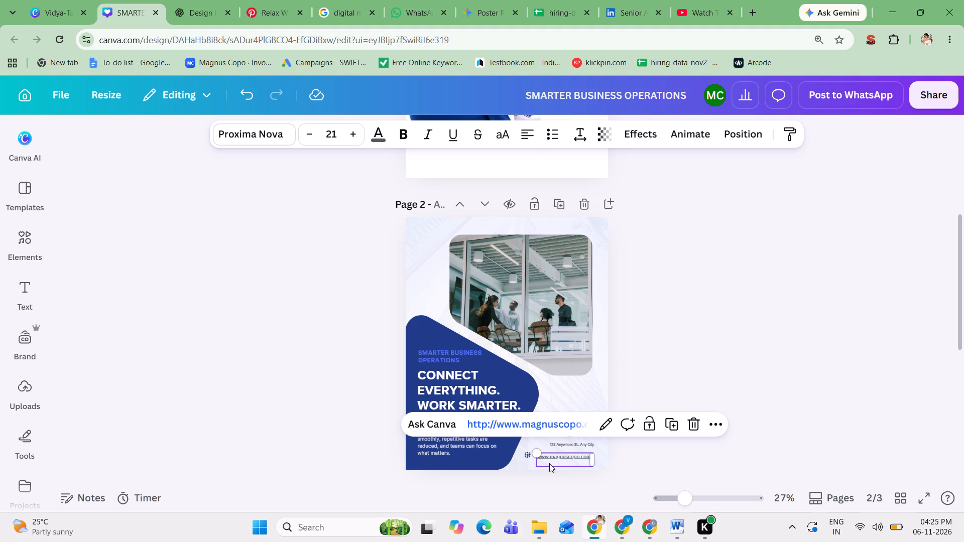
{"action": "left_click", "coordinate": [684, 351]}
{"action": "left_click", "coordinate": [562, 454]}
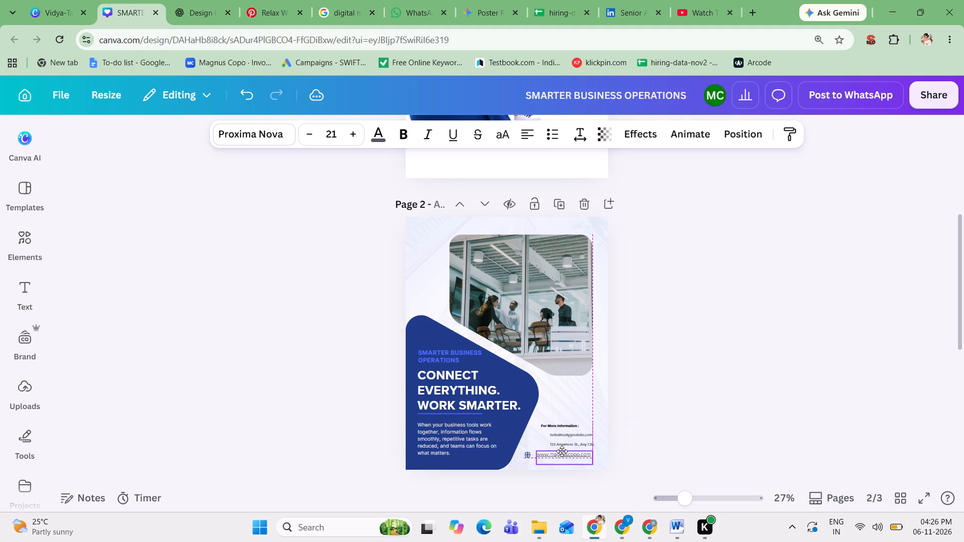
Recolour the website address text dark navy blue and apply that change to all matching grey elements on page 2.
{"action": "left_click", "coordinate": [562, 451]}
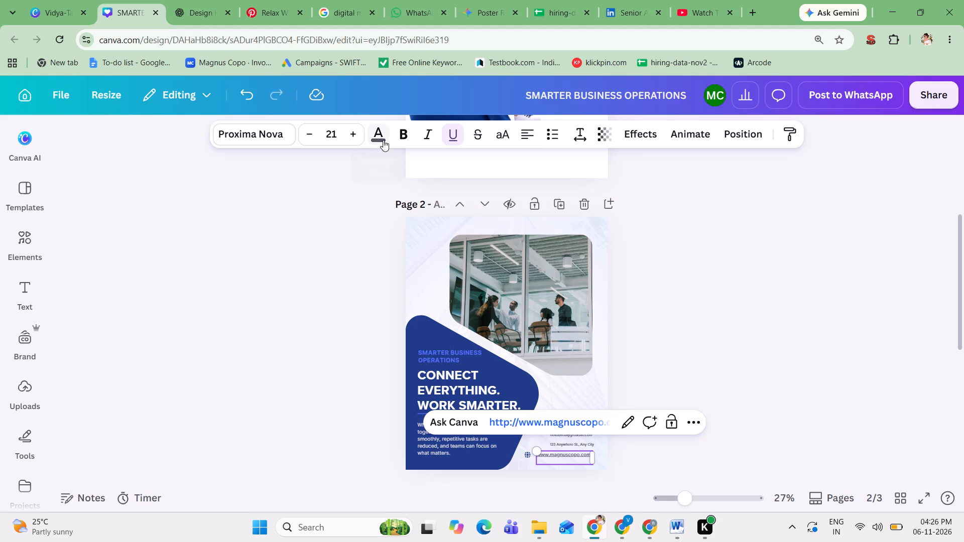
{"action": "left_click", "coordinate": [383, 140]}
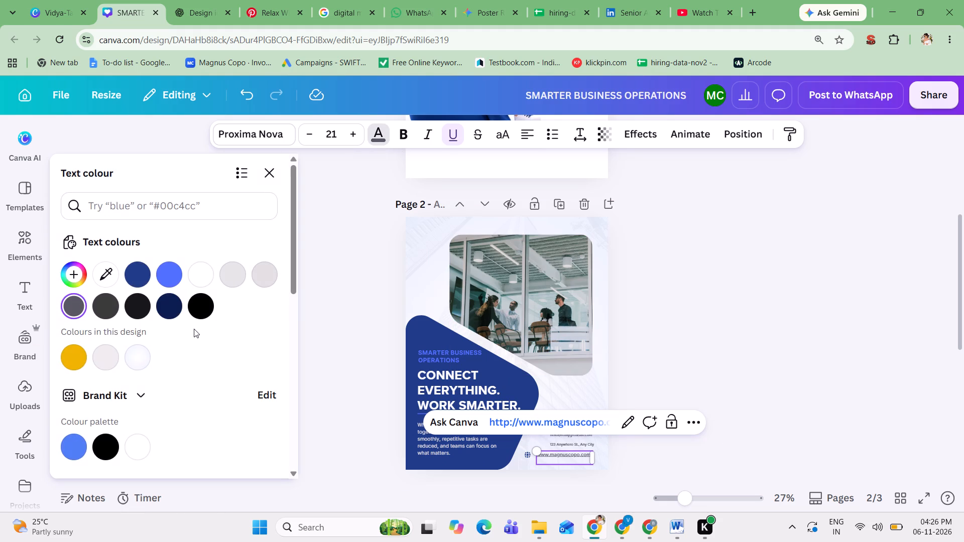
{"action": "left_click", "coordinate": [164, 307]}
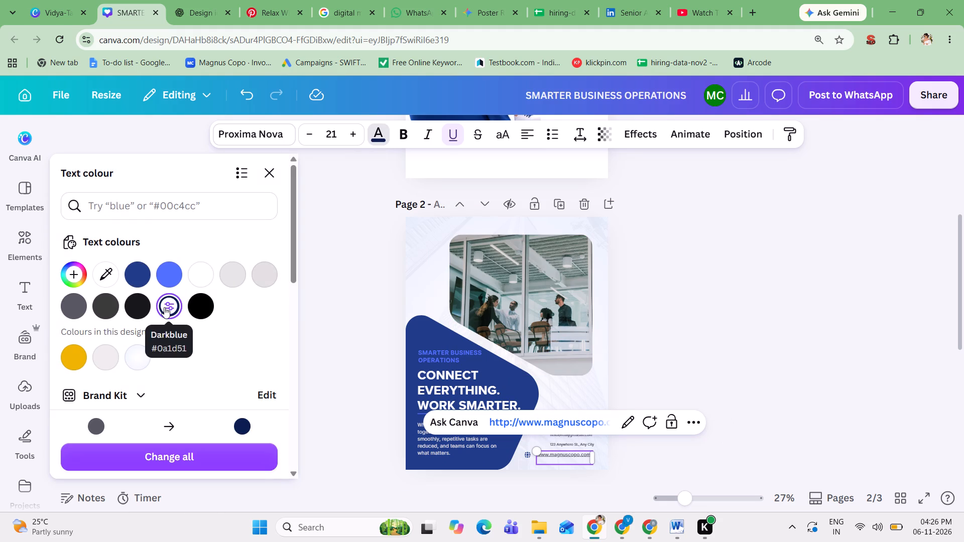
{"action": "left_click", "coordinate": [252, 447]}
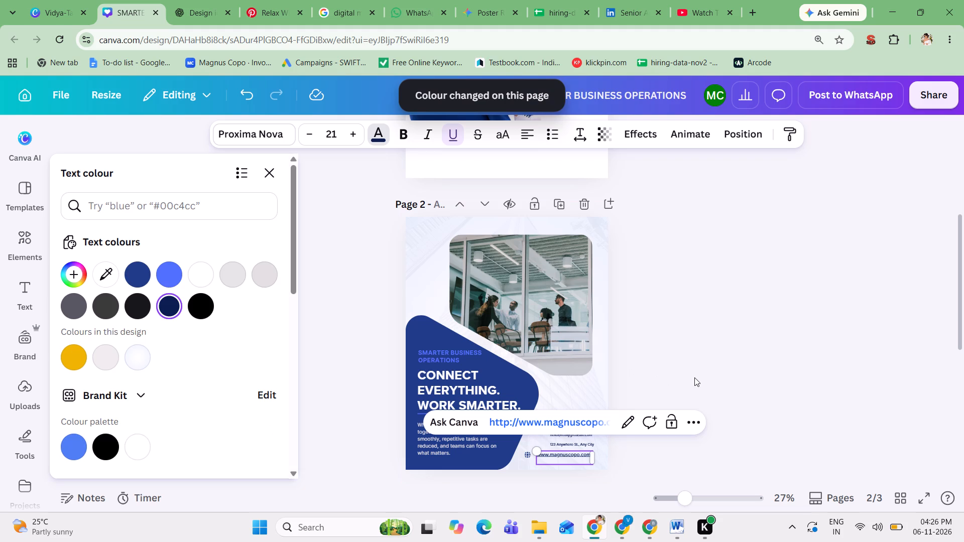
{"action": "left_click", "coordinate": [694, 377]}
{"action": "left_click", "coordinate": [694, 377]}
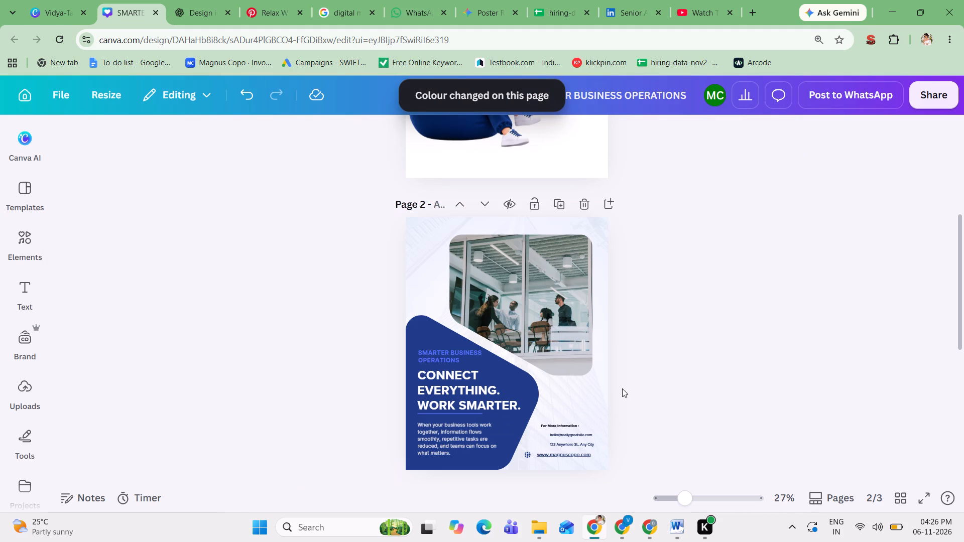
Delete the placeholder email line and the placeholder street address line beneath "For More Information" on page 2.
{"action": "left_click", "coordinate": [573, 435]}
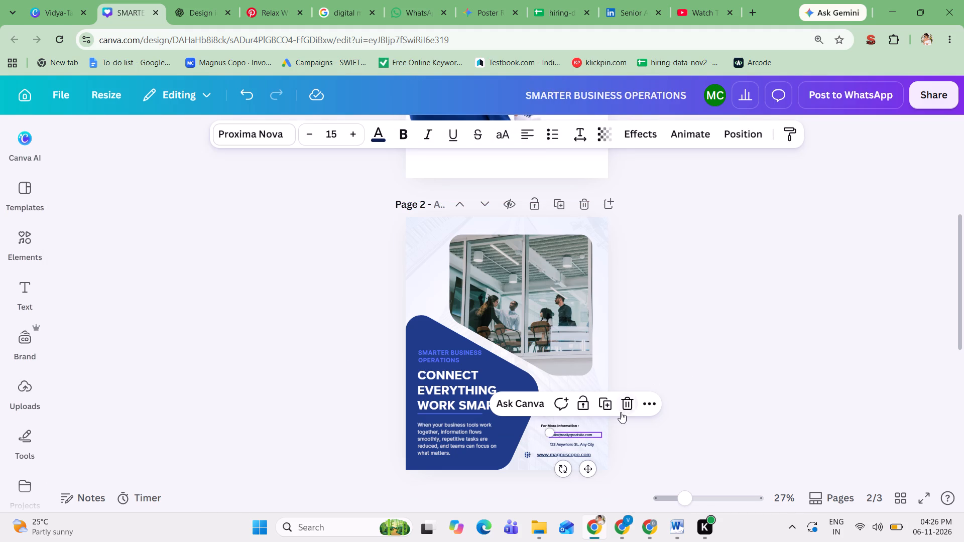
{"action": "left_click", "coordinate": [633, 400]}
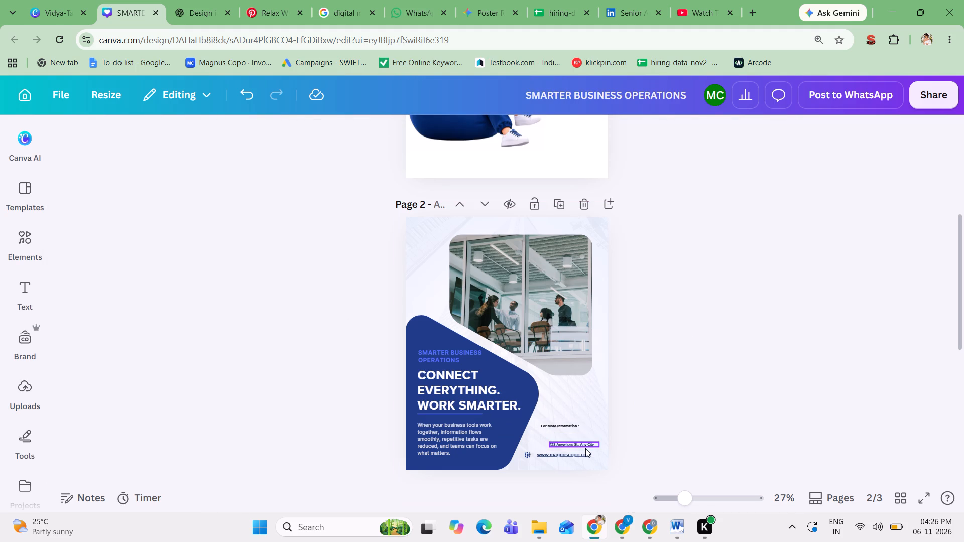
{"action": "left_click", "coordinate": [582, 446]}
{"action": "left_click", "coordinate": [627, 413]}
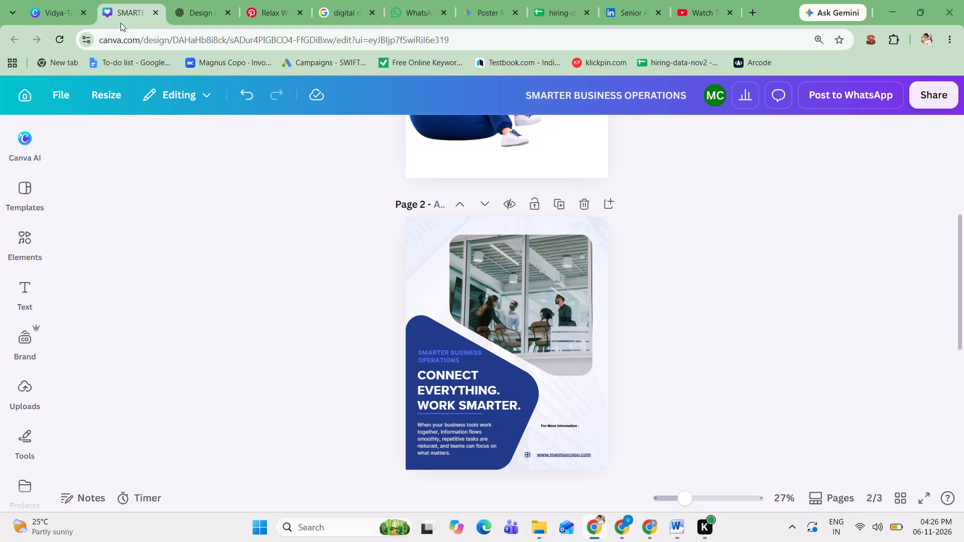
Switch to the other browser tab holding the Canva project folder.
{"action": "left_click", "coordinate": [57, 3]}
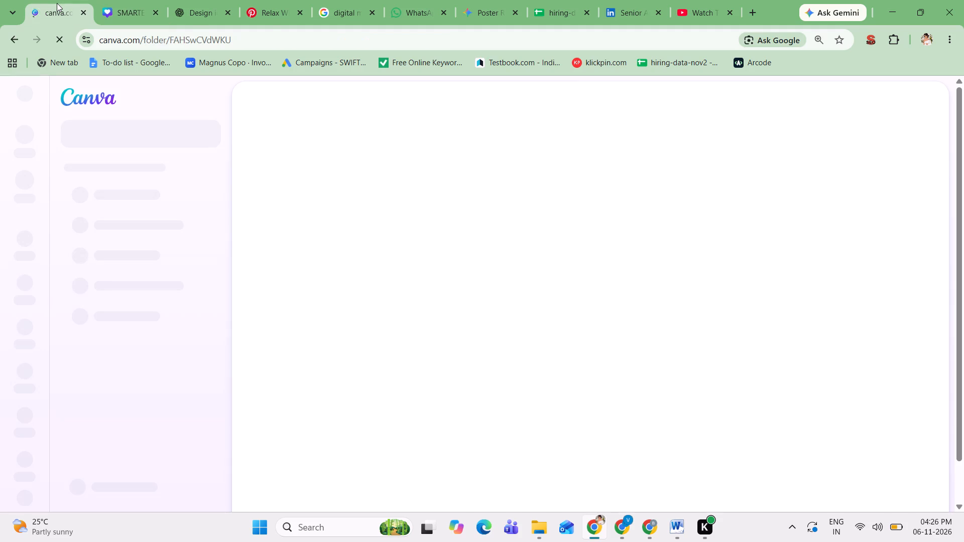
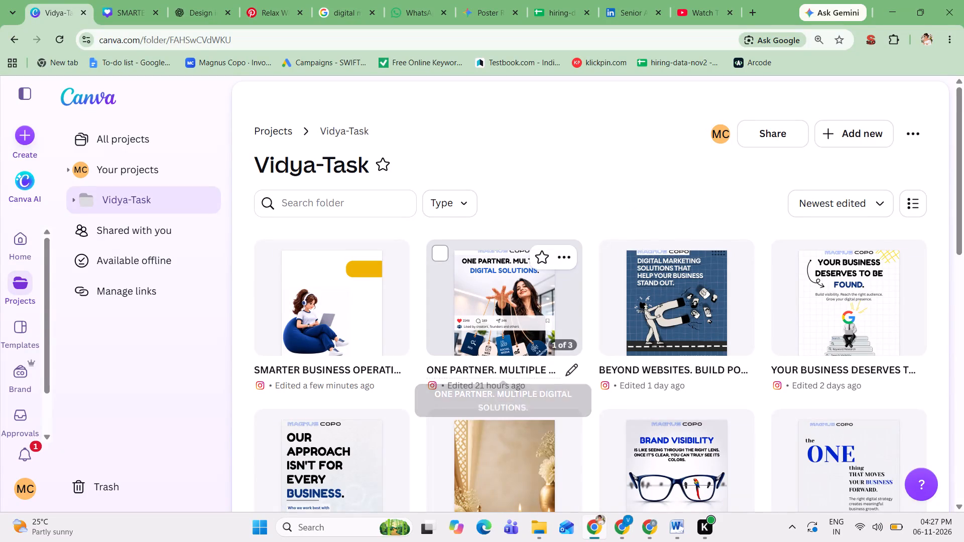
Find and open the SMARTER BUSINESS OPERATIONS design in the Vidya-Task folder.
{"action": "scroll", "coordinate": [505, 363], "scroll_direction": "down", "scroll_amount": 1}
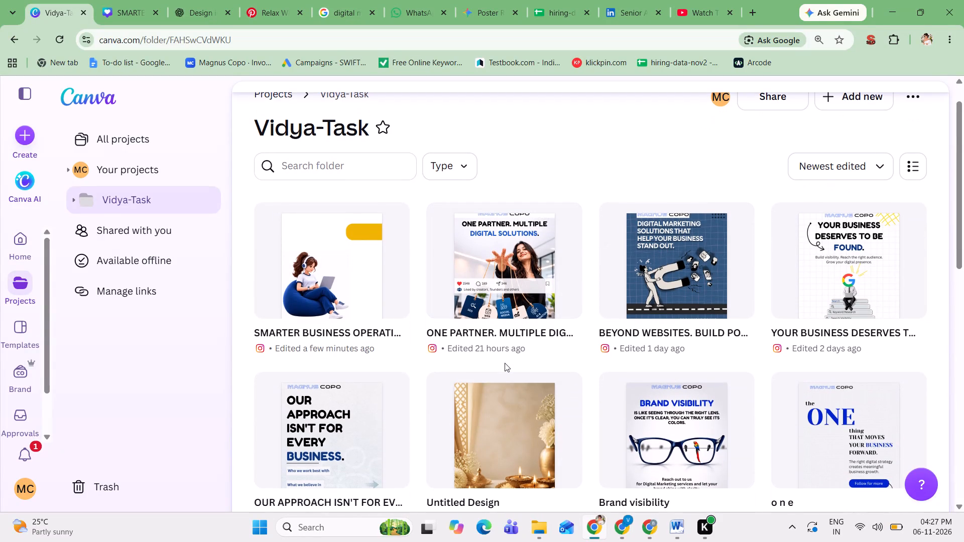
{"action": "scroll", "coordinate": [505, 363], "scroll_direction": "down", "scroll_amount": 2}
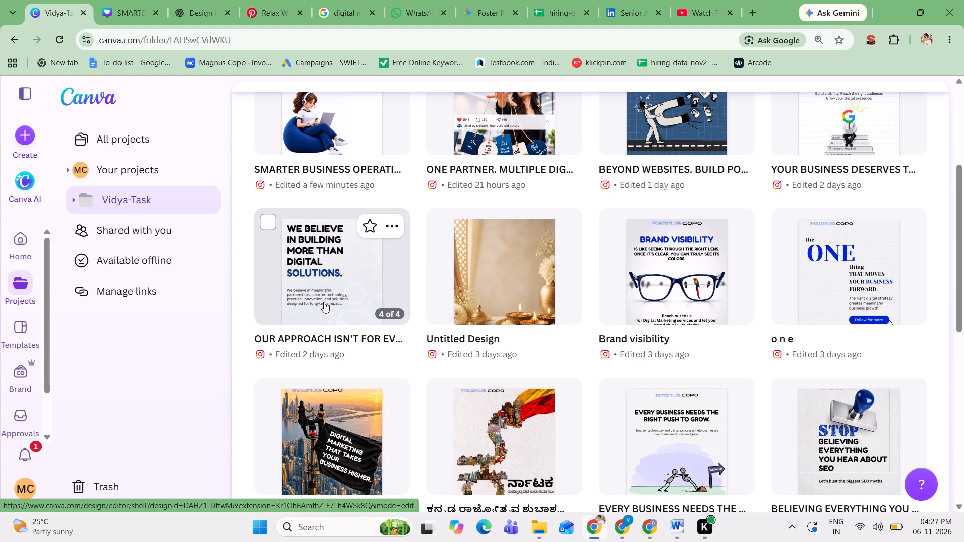
{"action": "scroll", "coordinate": [539, 255], "scroll_direction": "up", "scroll_amount": 1}
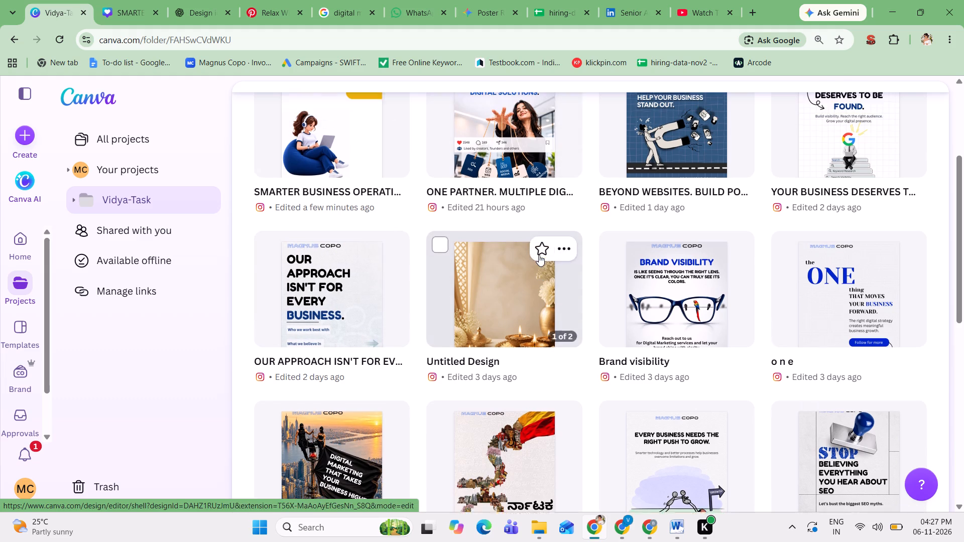
{"action": "scroll", "coordinate": [539, 255], "scroll_direction": "up", "scroll_amount": 1}
{"action": "left_click", "coordinate": [358, 189]}
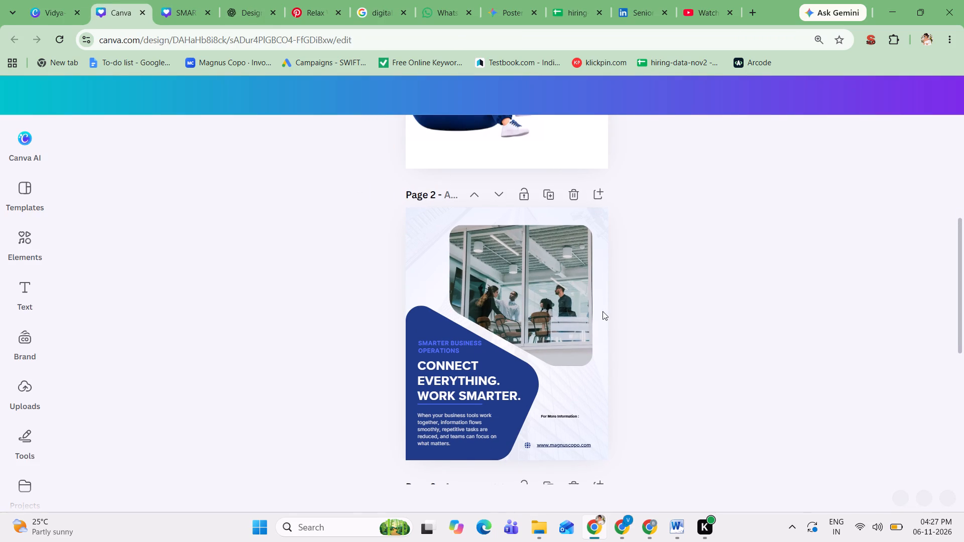
{"action": "left_click", "coordinate": [644, 414]}
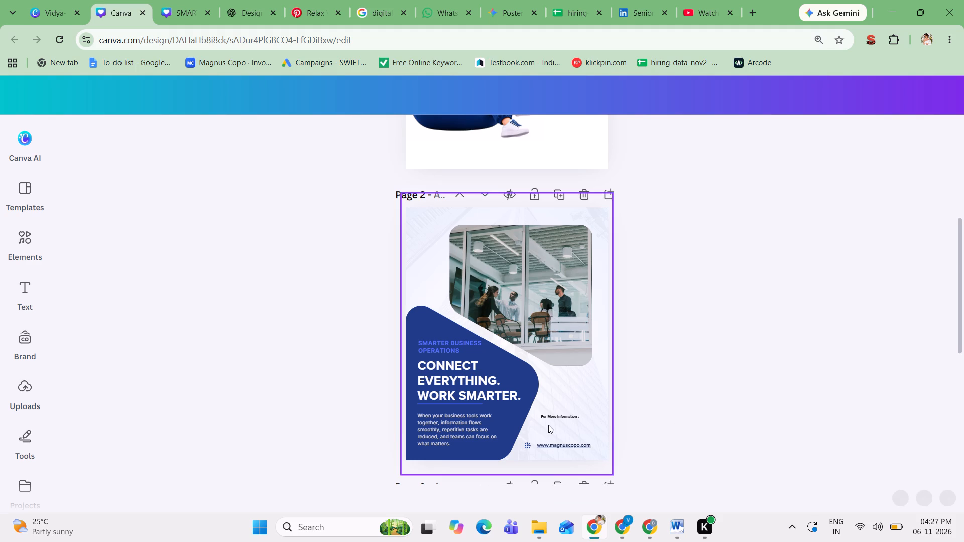
{"action": "left_click", "coordinate": [563, 413]}
{"action": "left_click", "coordinate": [562, 415]}
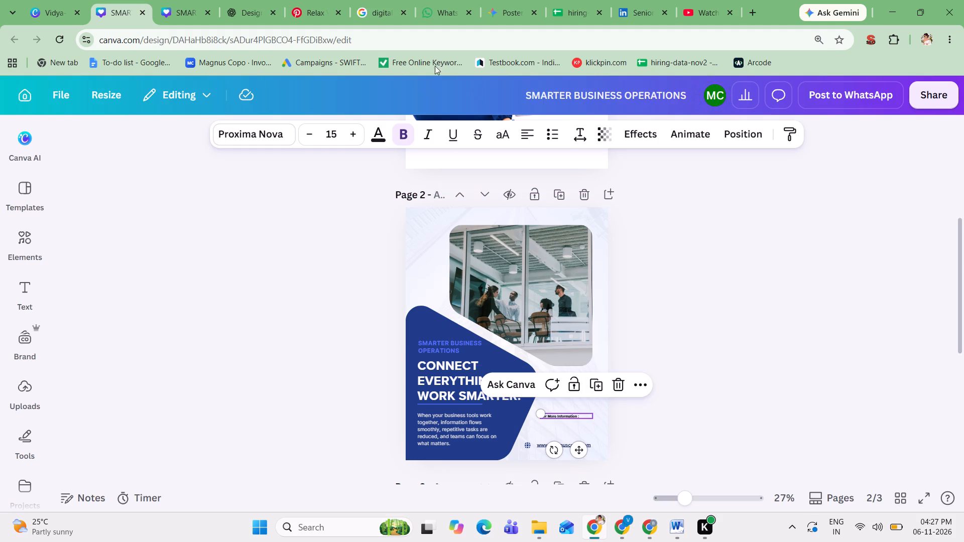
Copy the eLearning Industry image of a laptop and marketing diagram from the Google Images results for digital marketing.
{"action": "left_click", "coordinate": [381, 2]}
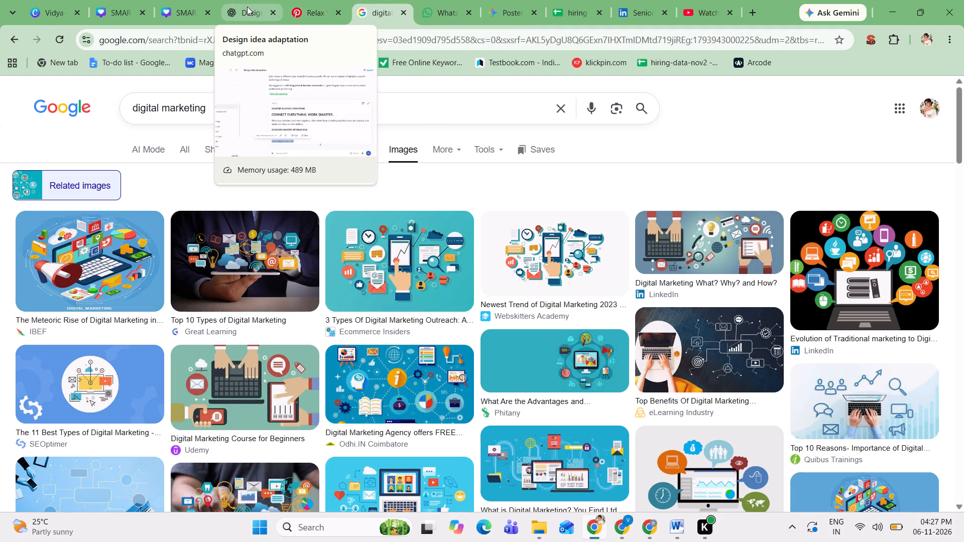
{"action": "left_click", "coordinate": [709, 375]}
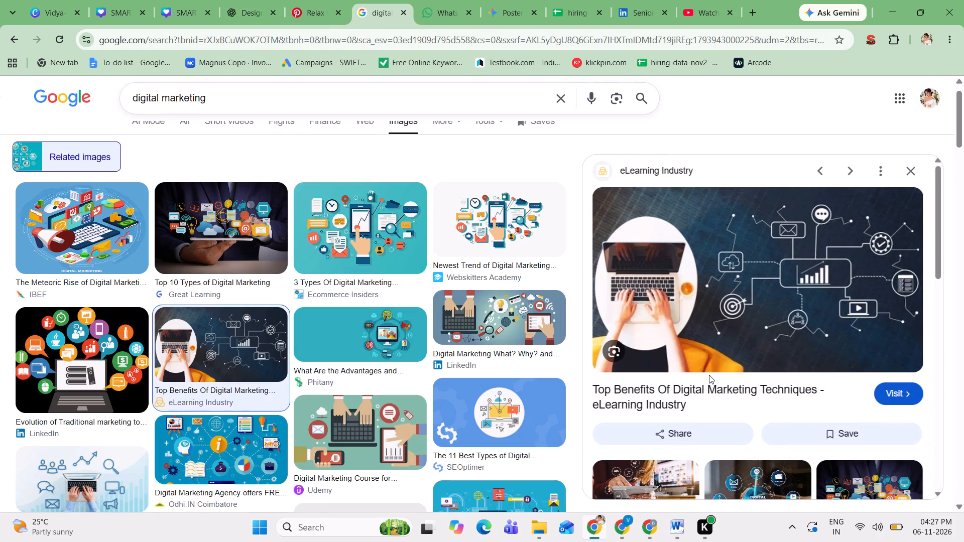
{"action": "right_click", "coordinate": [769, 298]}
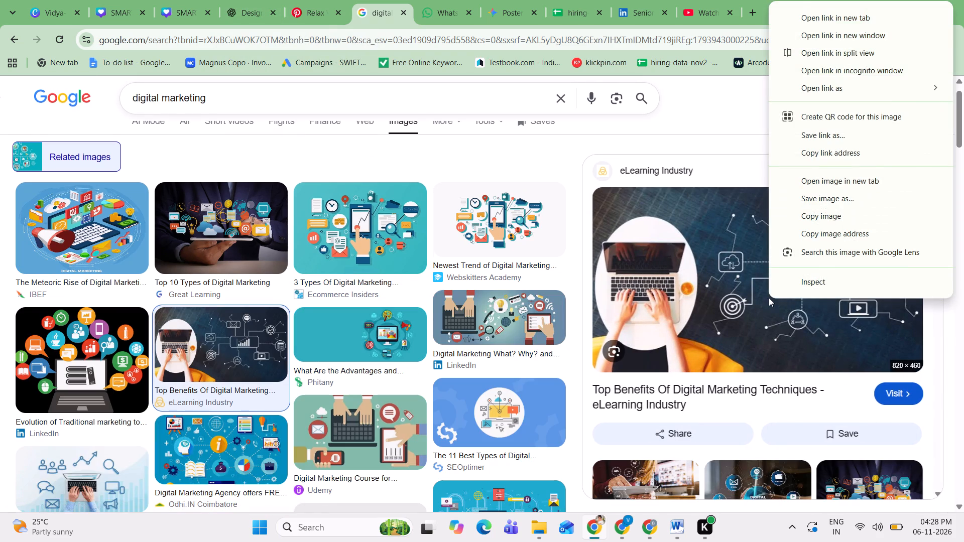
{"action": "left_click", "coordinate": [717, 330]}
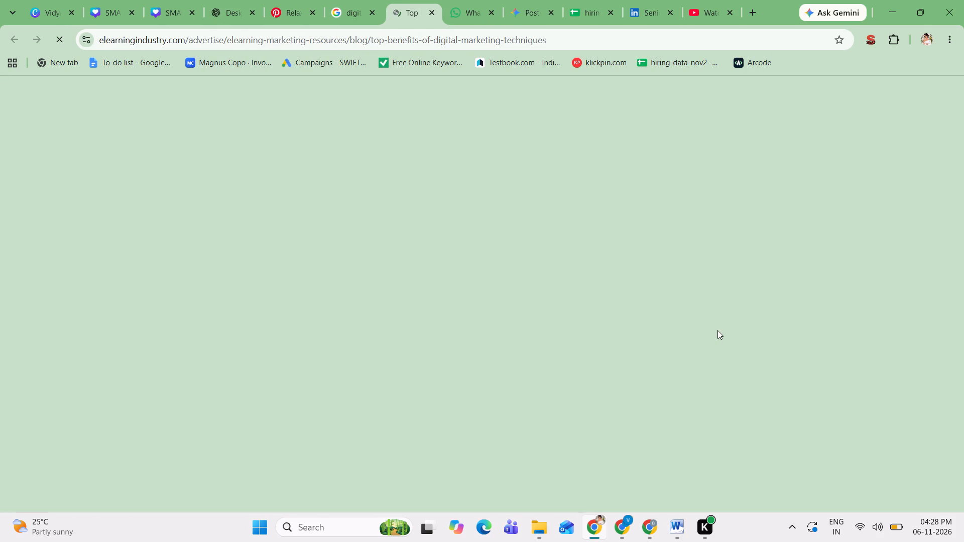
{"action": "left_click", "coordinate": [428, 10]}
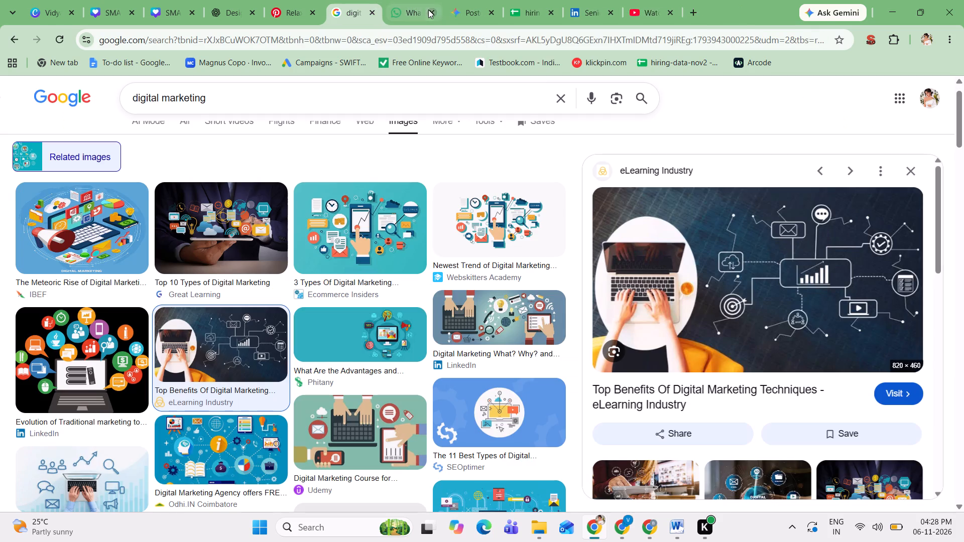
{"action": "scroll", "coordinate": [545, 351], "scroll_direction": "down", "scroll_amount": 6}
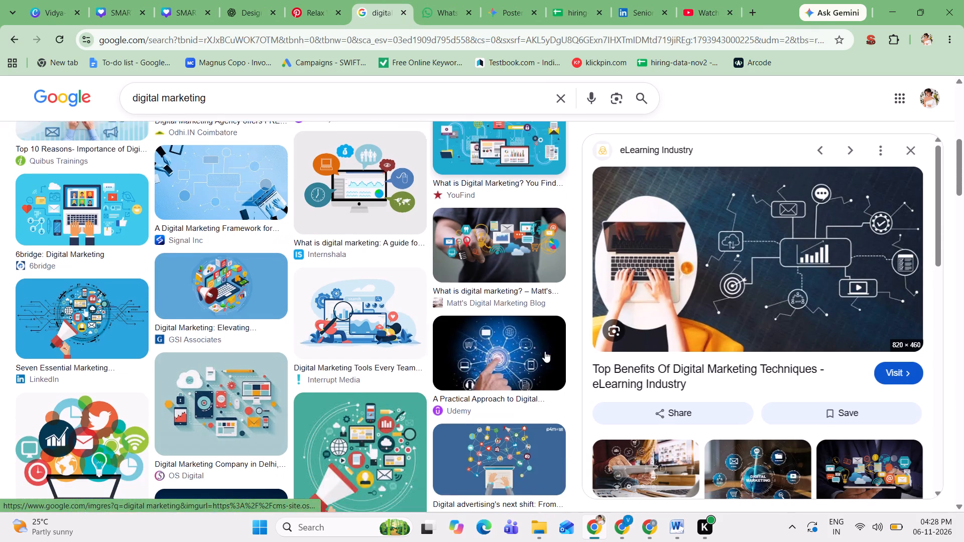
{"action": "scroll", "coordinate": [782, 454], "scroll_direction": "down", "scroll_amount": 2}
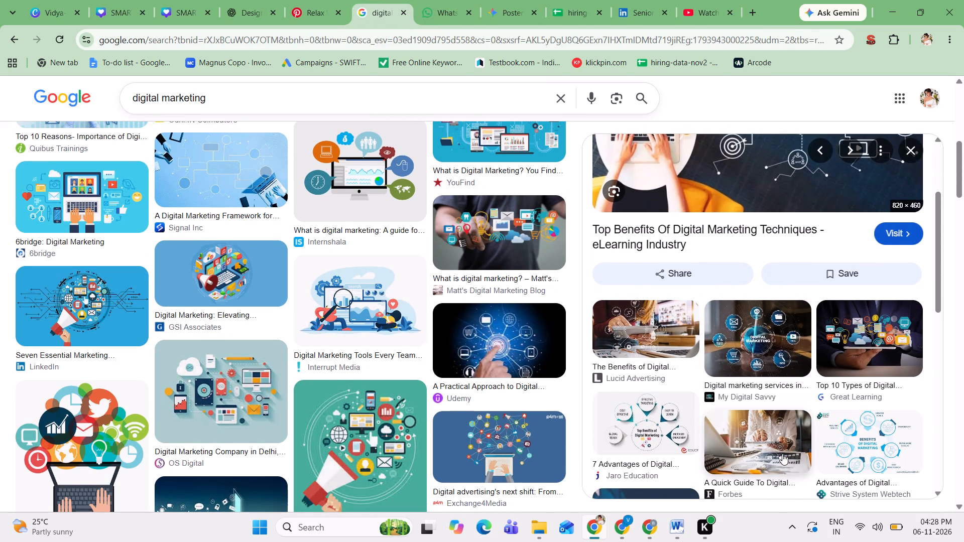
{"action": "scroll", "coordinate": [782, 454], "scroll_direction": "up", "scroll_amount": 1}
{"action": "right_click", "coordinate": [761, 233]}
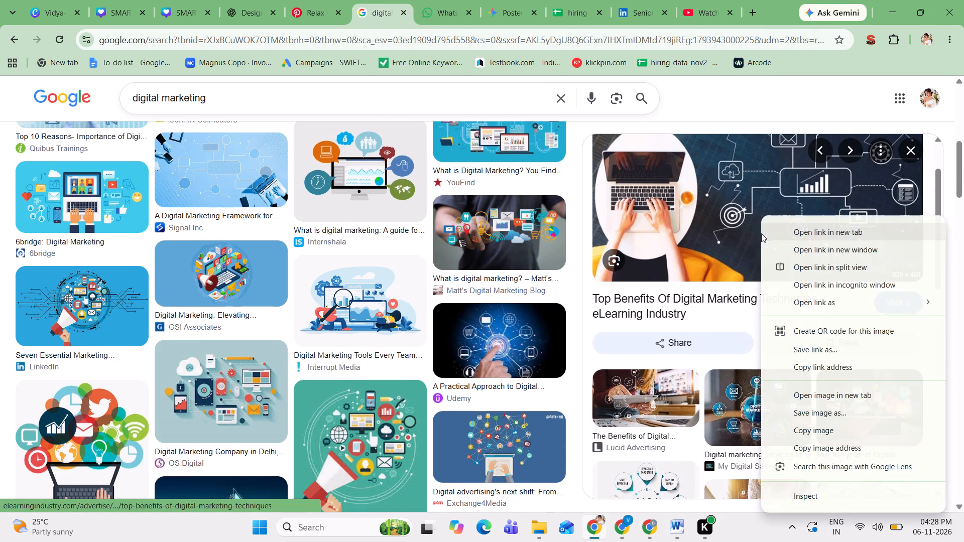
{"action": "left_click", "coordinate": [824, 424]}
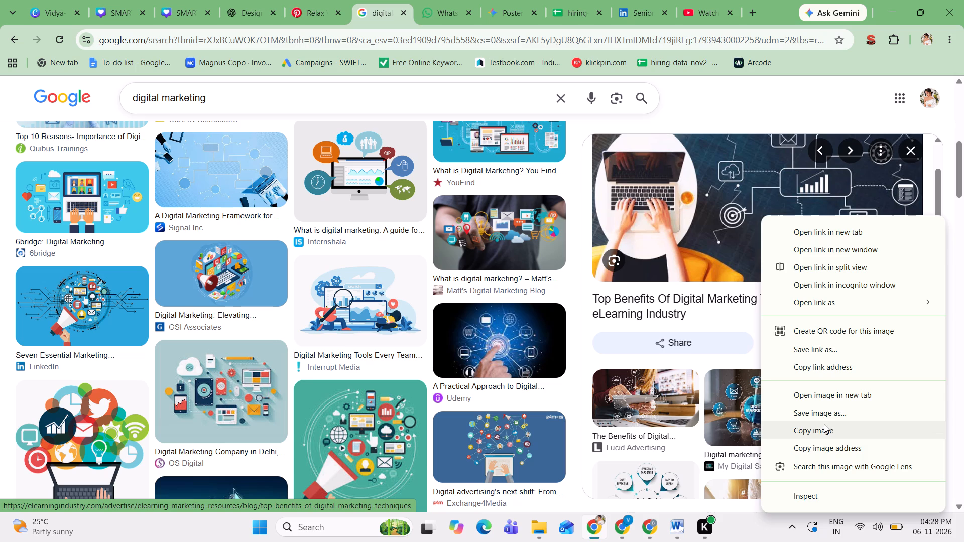
Return to the SMARTER BUSINESS OPERATIONS design and close its duplicate browser tab.
{"action": "left_click", "coordinate": [109, 6]}
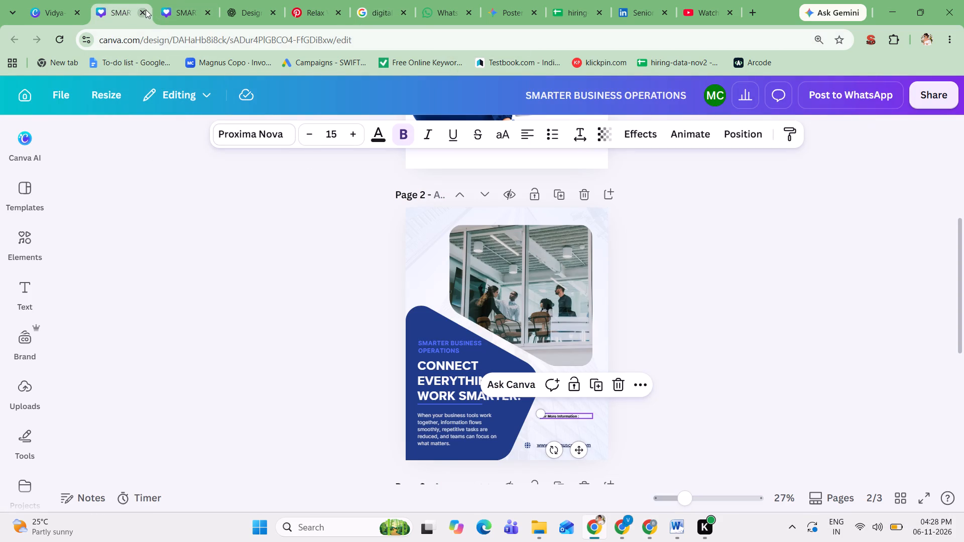
{"action": "left_click", "coordinate": [203, 12]}
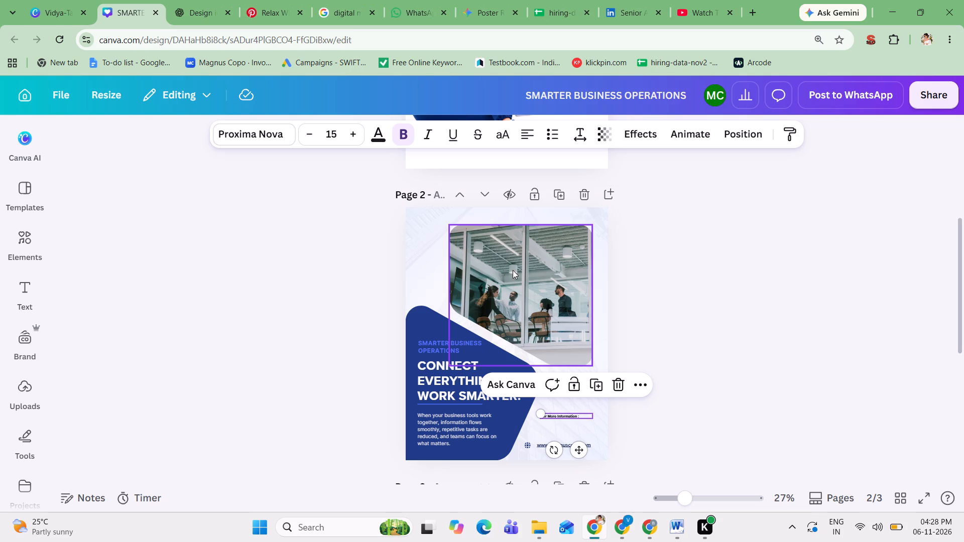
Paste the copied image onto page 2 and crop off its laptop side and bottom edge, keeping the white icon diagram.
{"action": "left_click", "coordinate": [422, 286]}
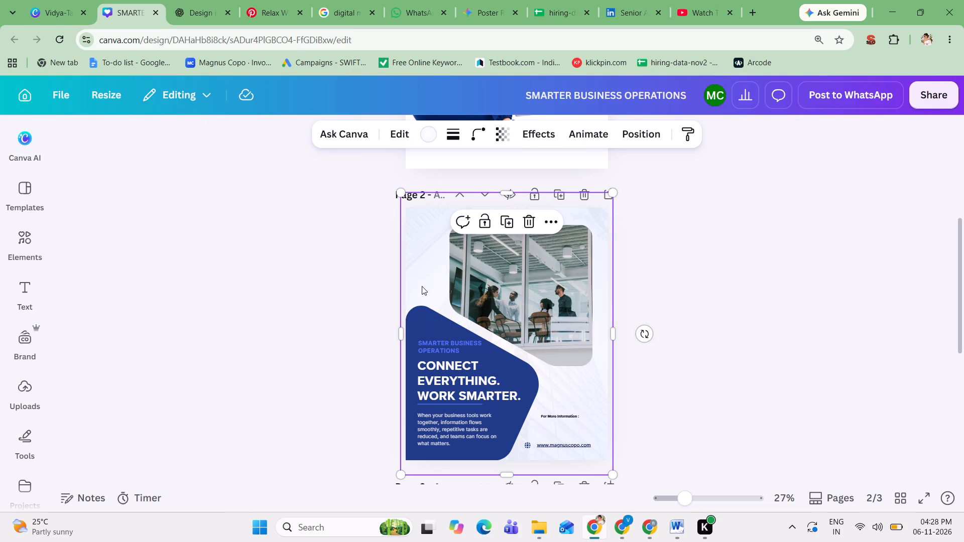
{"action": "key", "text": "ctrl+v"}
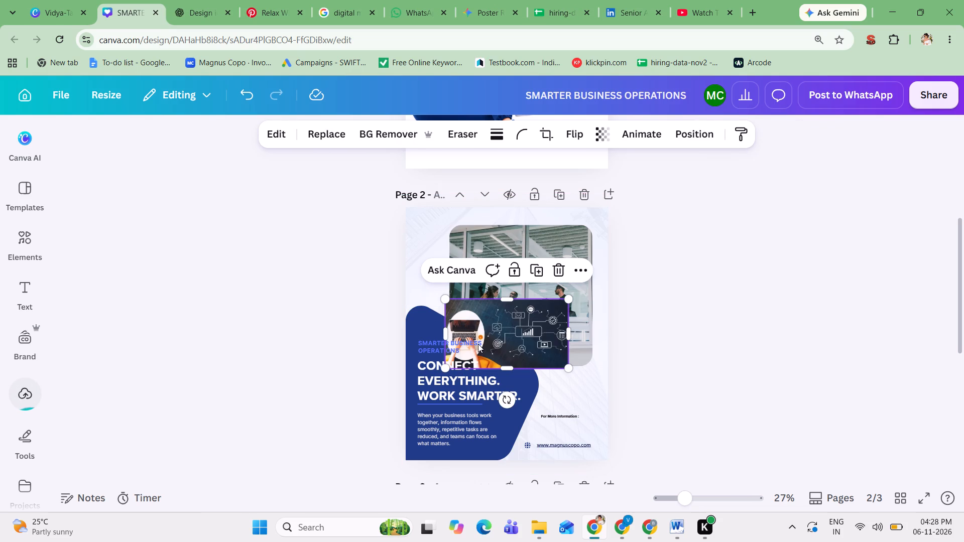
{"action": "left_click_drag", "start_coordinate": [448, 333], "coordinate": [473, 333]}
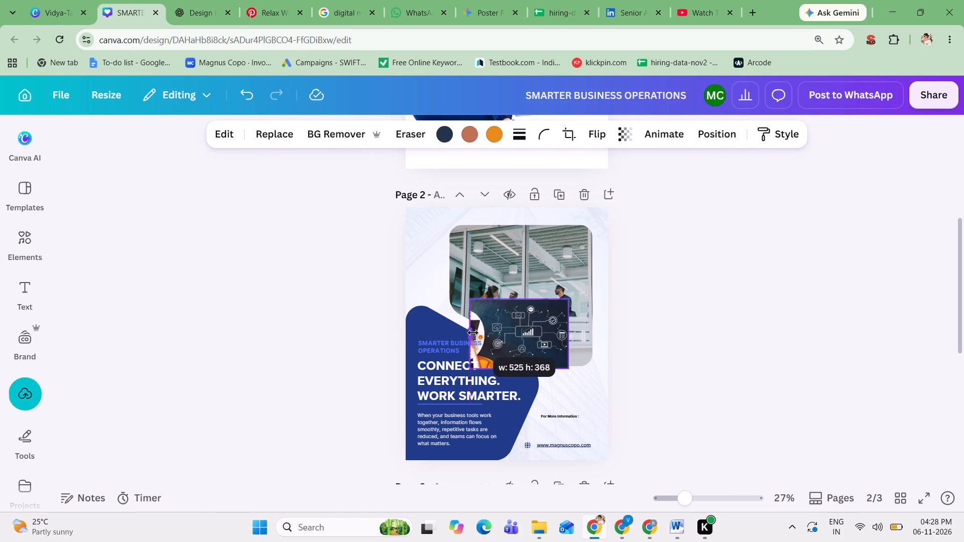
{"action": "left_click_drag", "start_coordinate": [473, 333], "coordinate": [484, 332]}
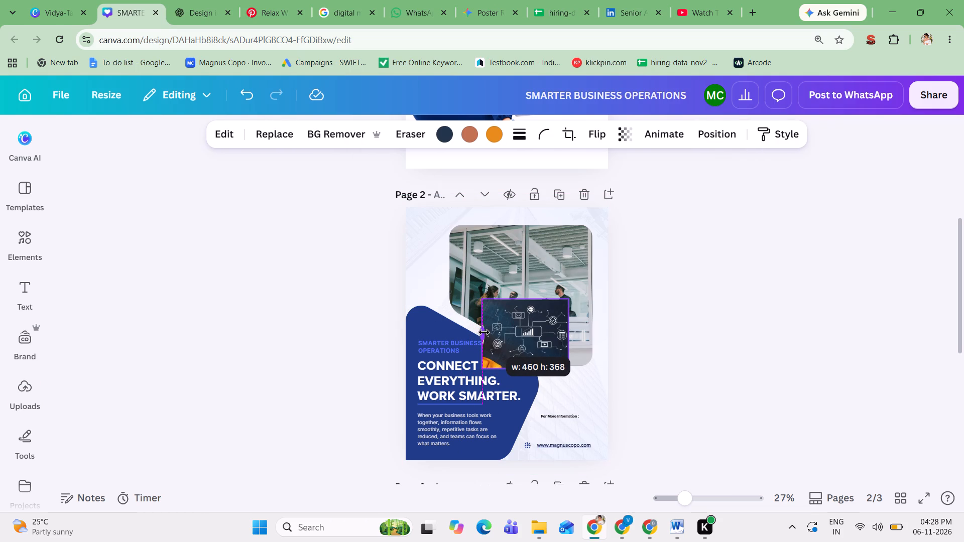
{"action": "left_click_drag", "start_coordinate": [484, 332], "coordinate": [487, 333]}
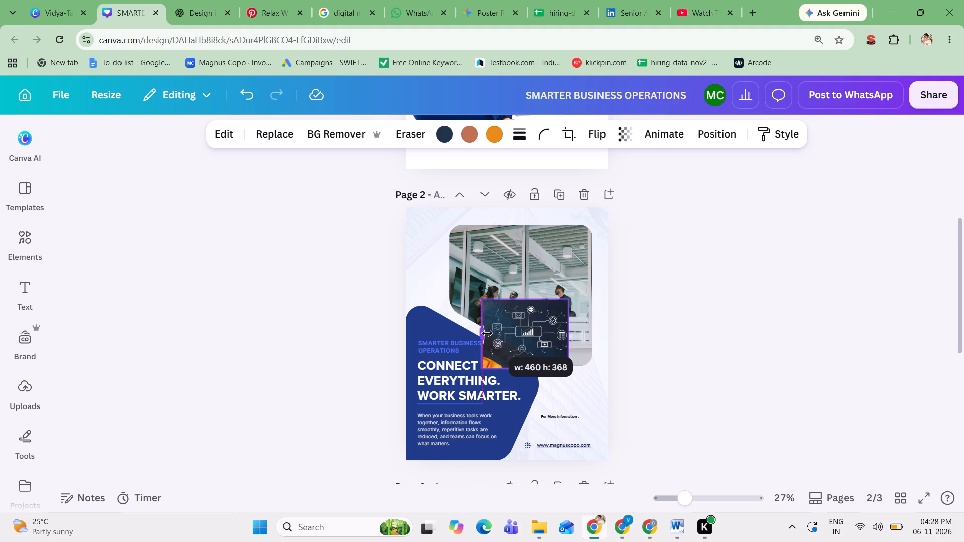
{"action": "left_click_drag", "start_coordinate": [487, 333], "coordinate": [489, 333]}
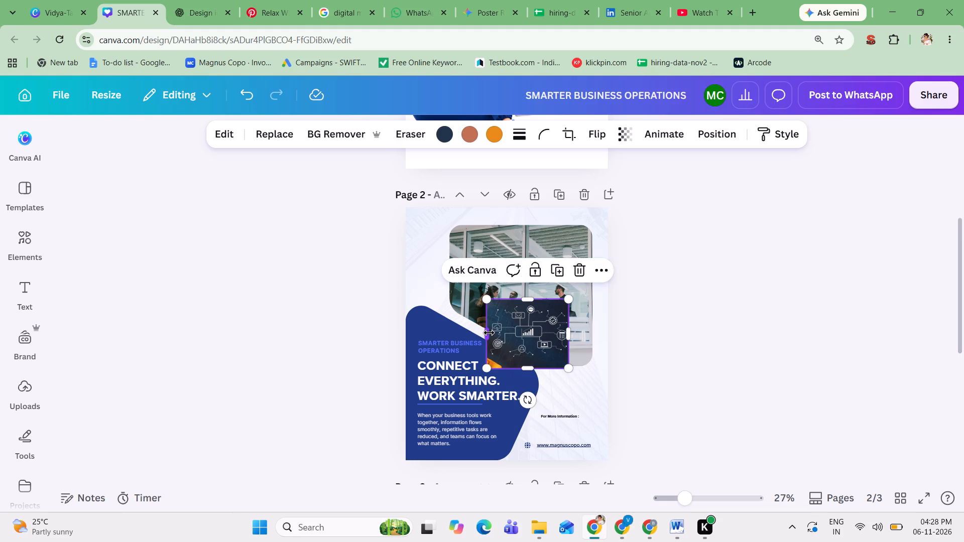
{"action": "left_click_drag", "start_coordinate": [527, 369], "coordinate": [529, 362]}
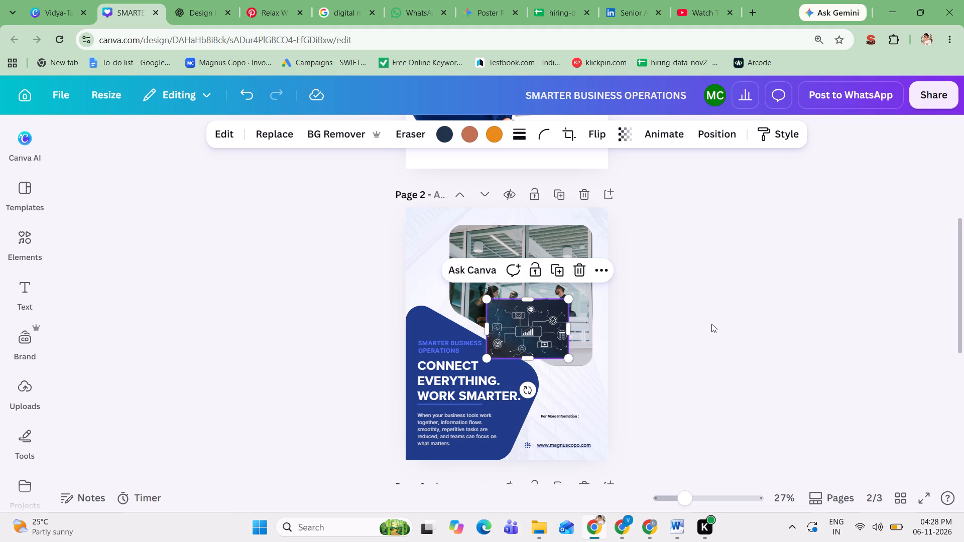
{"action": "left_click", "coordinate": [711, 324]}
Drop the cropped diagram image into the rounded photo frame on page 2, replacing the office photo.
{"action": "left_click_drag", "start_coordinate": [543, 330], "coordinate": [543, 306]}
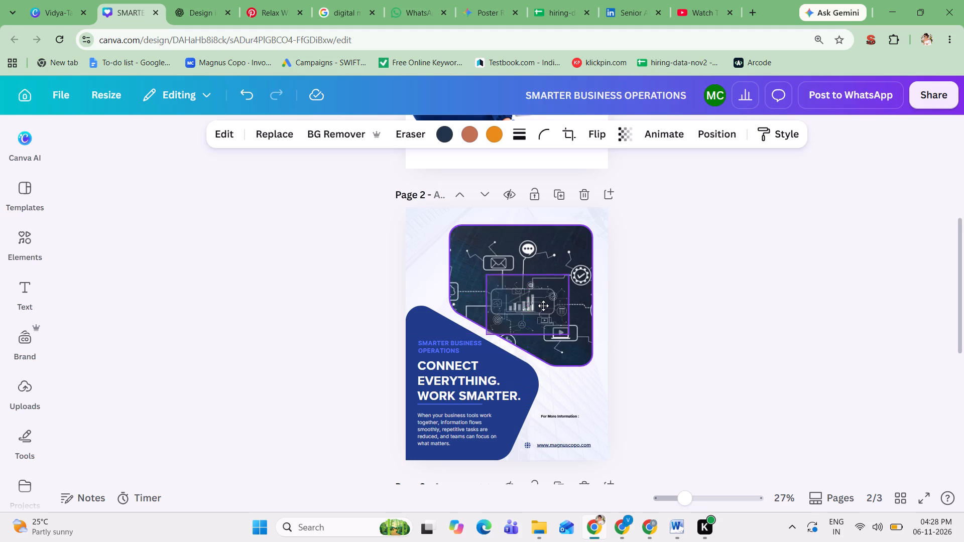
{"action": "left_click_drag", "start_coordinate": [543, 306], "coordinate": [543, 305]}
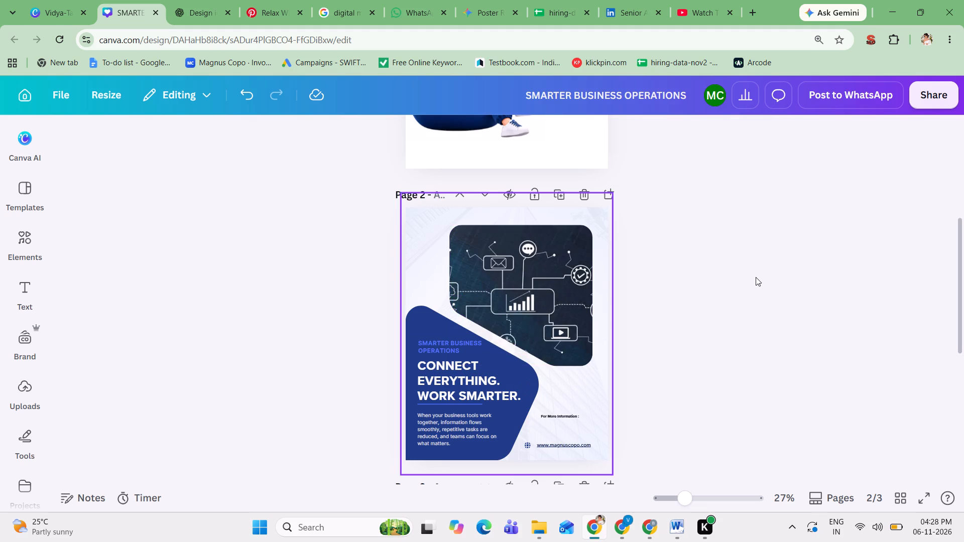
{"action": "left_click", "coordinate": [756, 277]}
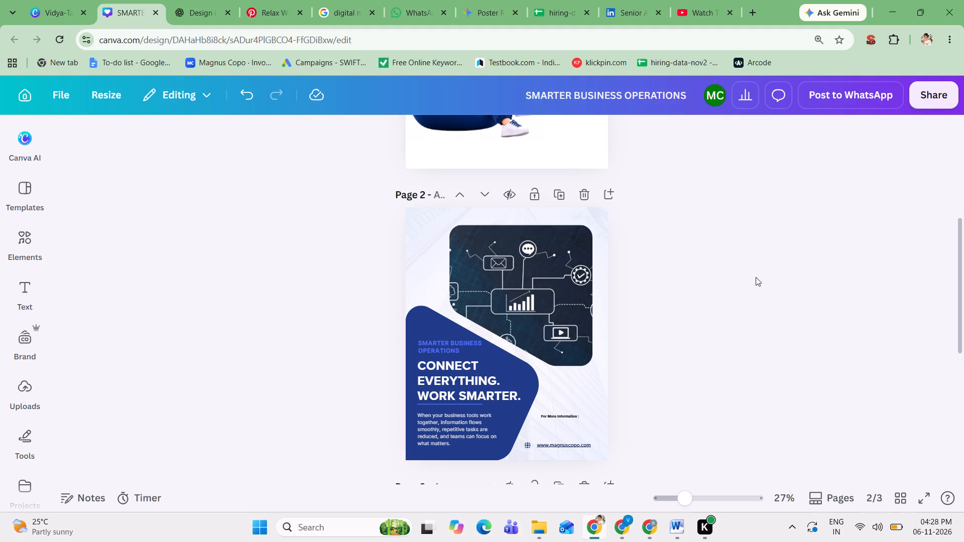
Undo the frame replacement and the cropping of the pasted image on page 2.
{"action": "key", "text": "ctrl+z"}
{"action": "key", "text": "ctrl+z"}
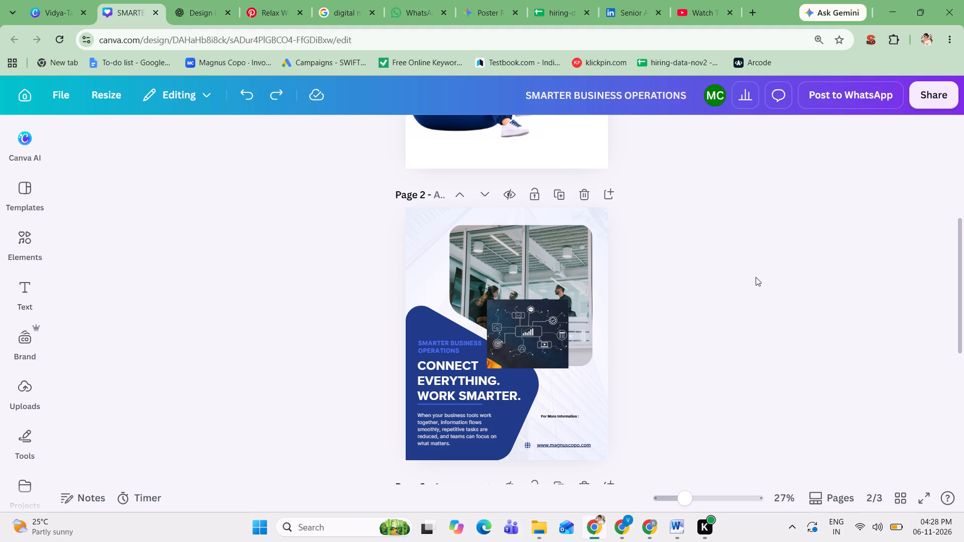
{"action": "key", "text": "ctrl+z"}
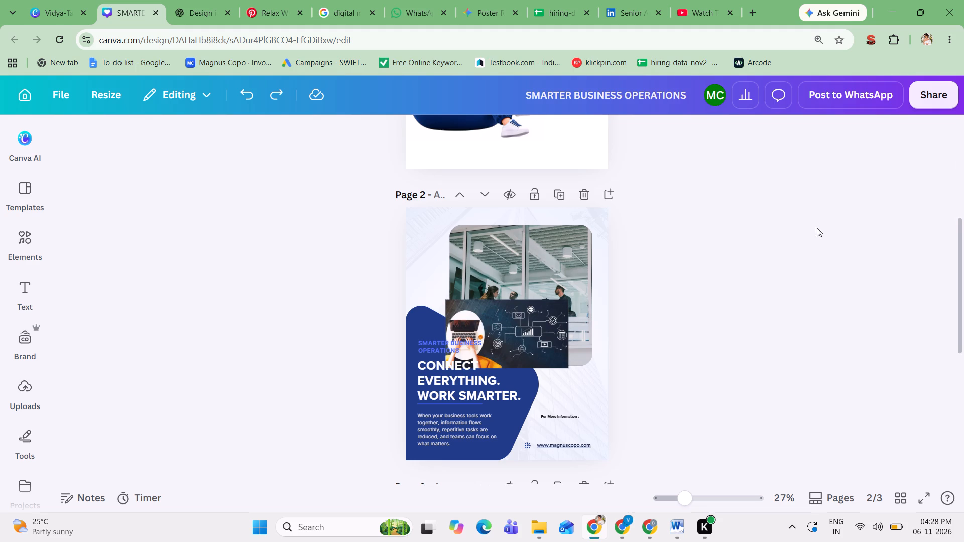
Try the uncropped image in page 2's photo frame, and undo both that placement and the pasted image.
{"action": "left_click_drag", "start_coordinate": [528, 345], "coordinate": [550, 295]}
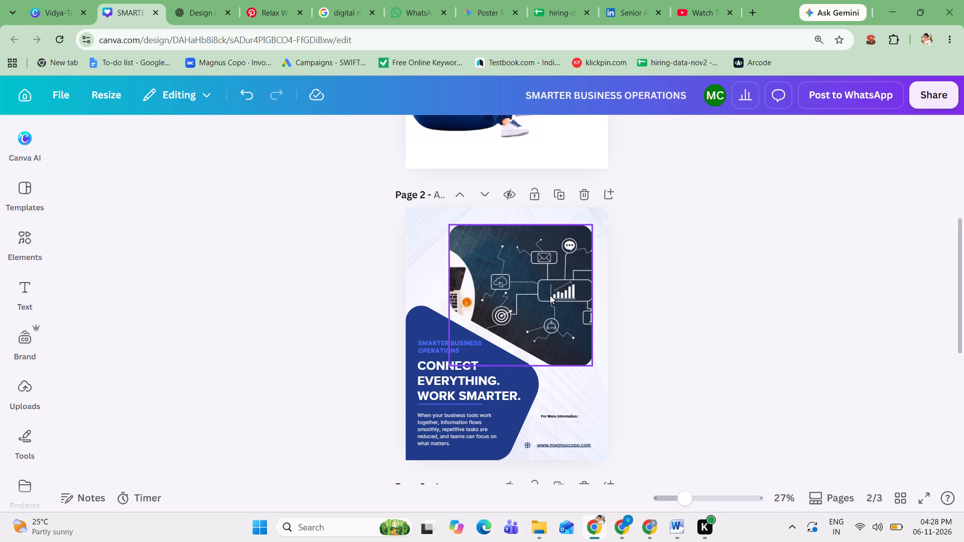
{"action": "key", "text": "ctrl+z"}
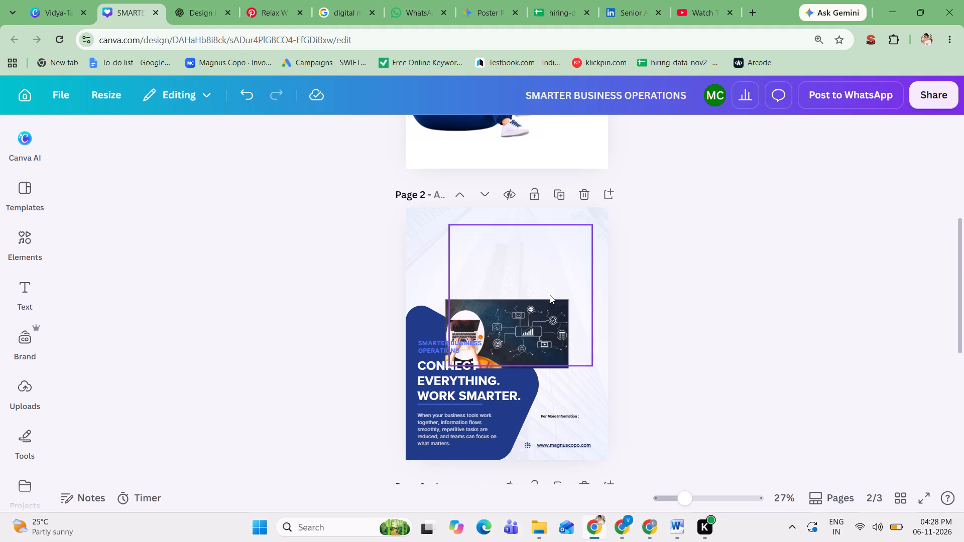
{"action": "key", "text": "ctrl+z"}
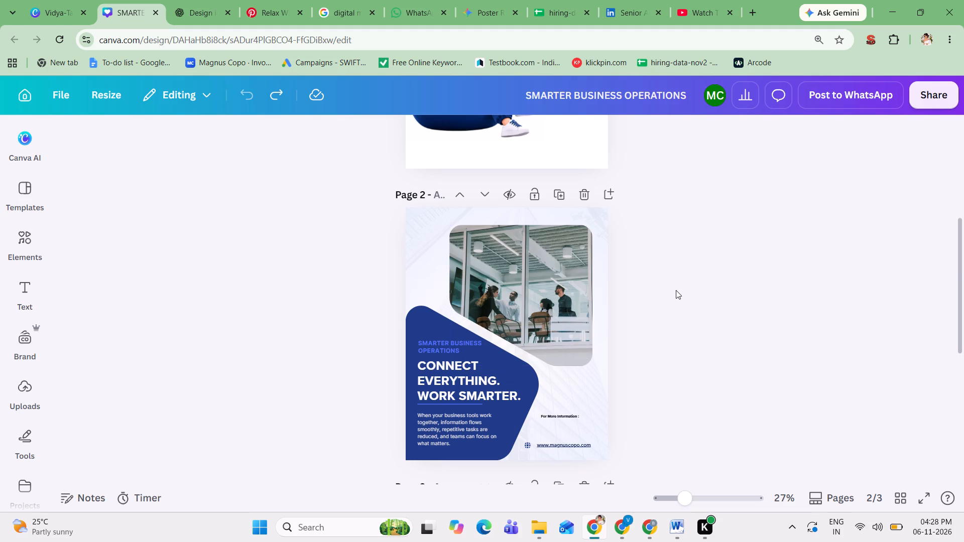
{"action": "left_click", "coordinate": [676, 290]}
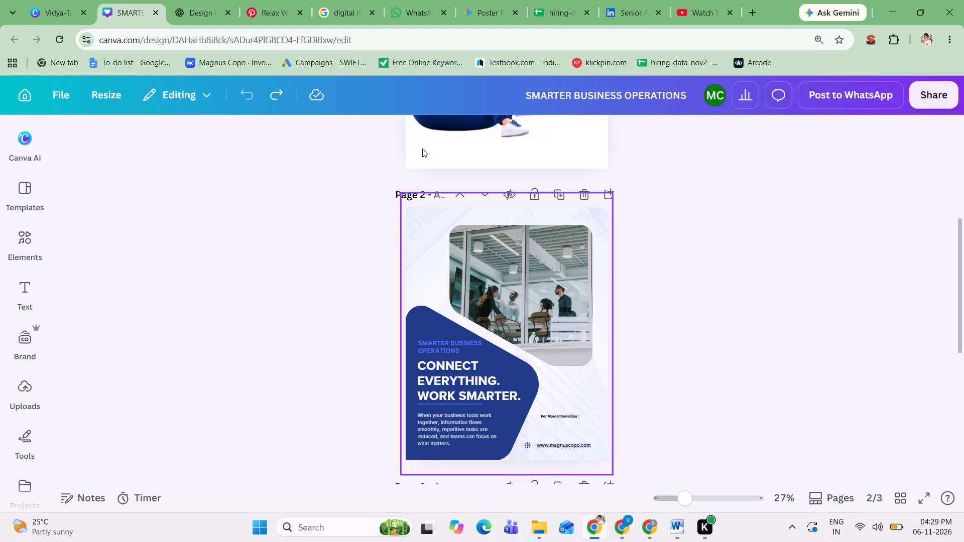
Open the existing "YOUR BUSINESS DESERVES TO BE FOUND." design from the Vidya-Task project folder.
{"action": "left_click", "coordinate": [51, 15]}
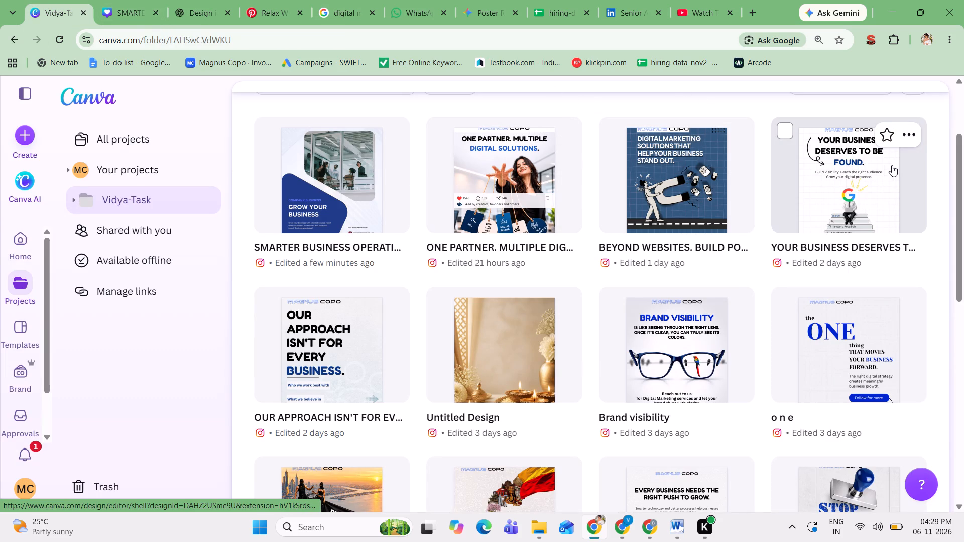
{"action": "left_click", "coordinate": [872, 184]}
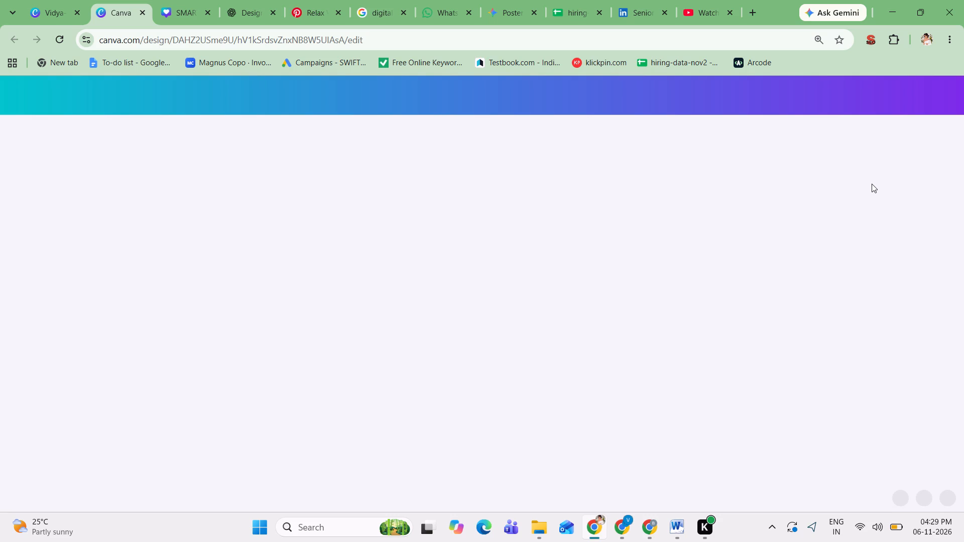
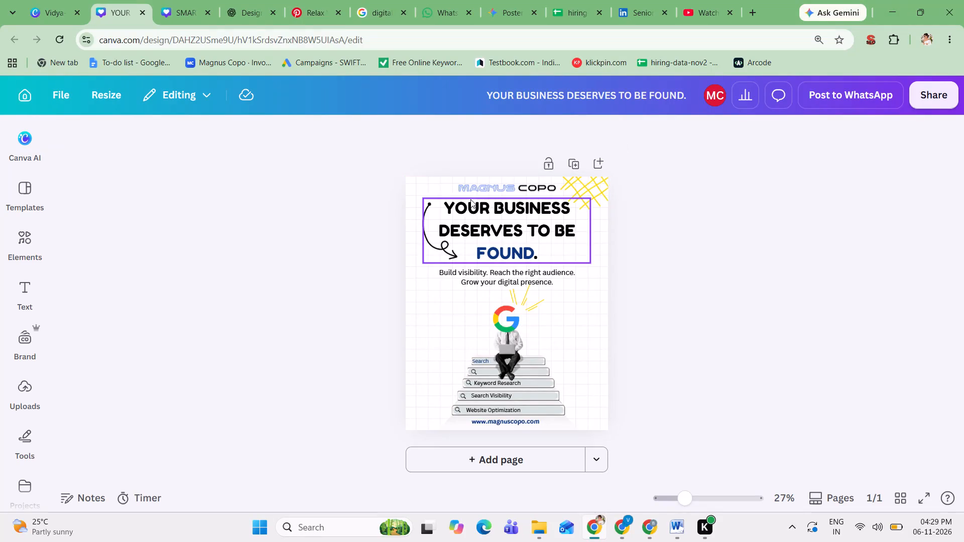
Copy the Magnus Copo logo from the "YOUR BUSINESS DESERVES TO BE FOUND." design and paste it above the photo on page 2 of SMARTER BUSINESS OPERATIONS.
{"action": "left_click", "coordinate": [485, 190]}
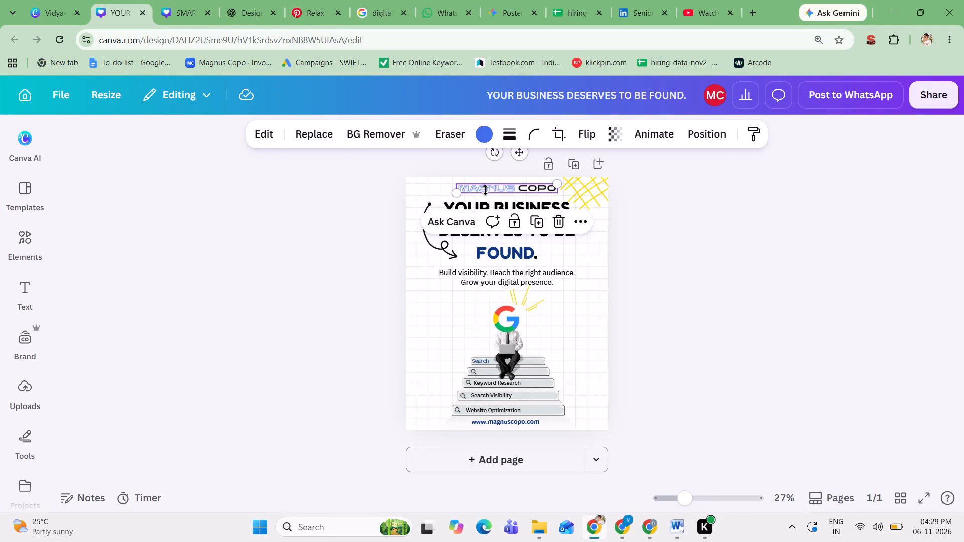
{"action": "key", "text": "ctrl+c"}
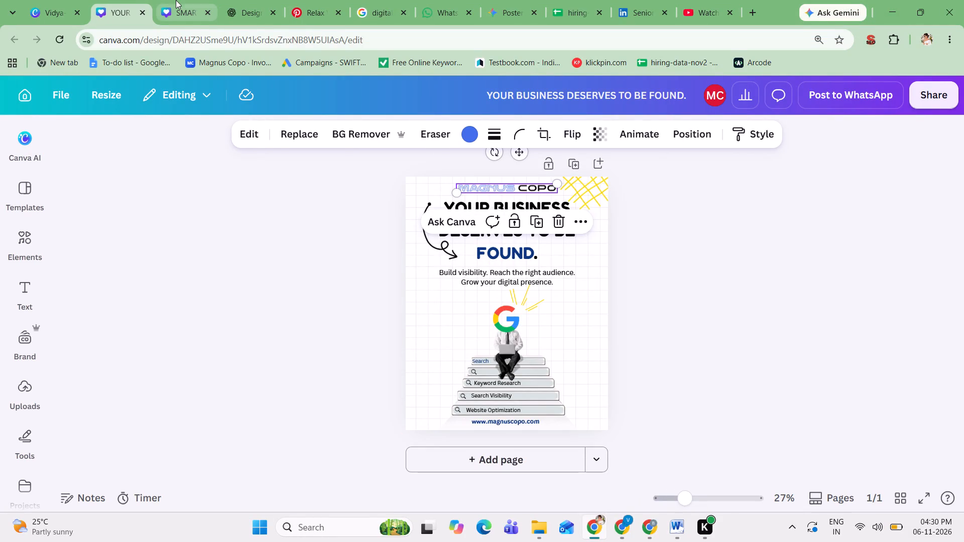
{"action": "left_click", "coordinate": [190, 13]}
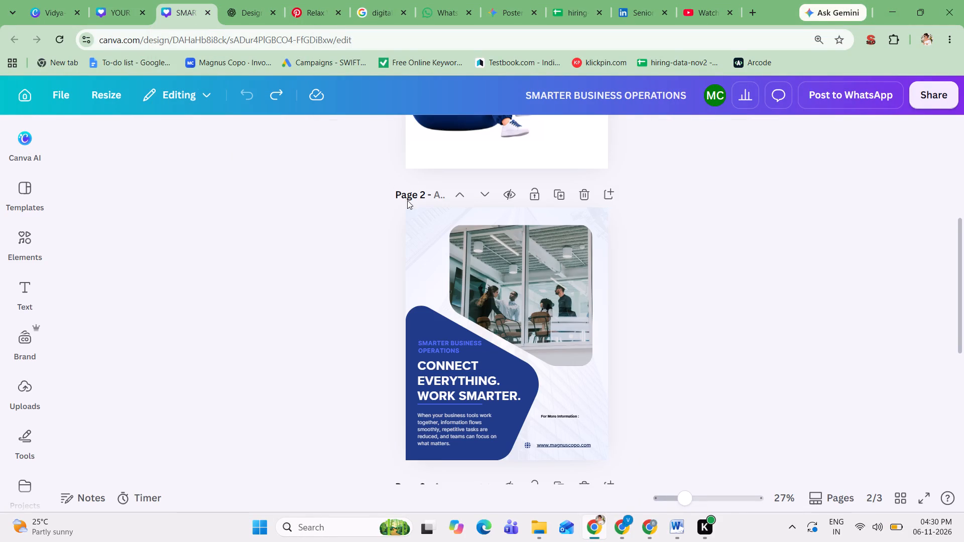
{"action": "left_click", "coordinate": [441, 238]}
{"action": "key", "text": "ctrl+v"}
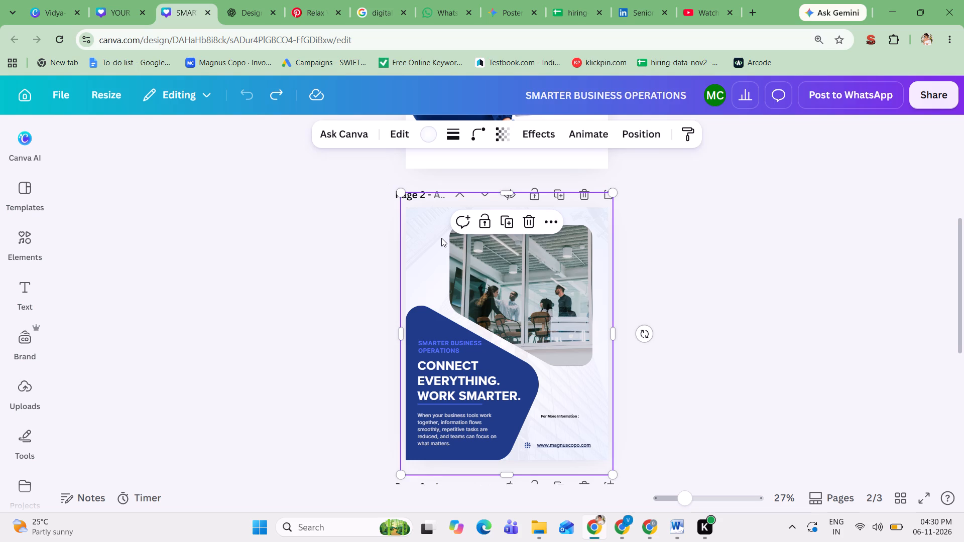
{"action": "left_click", "coordinate": [712, 254]}
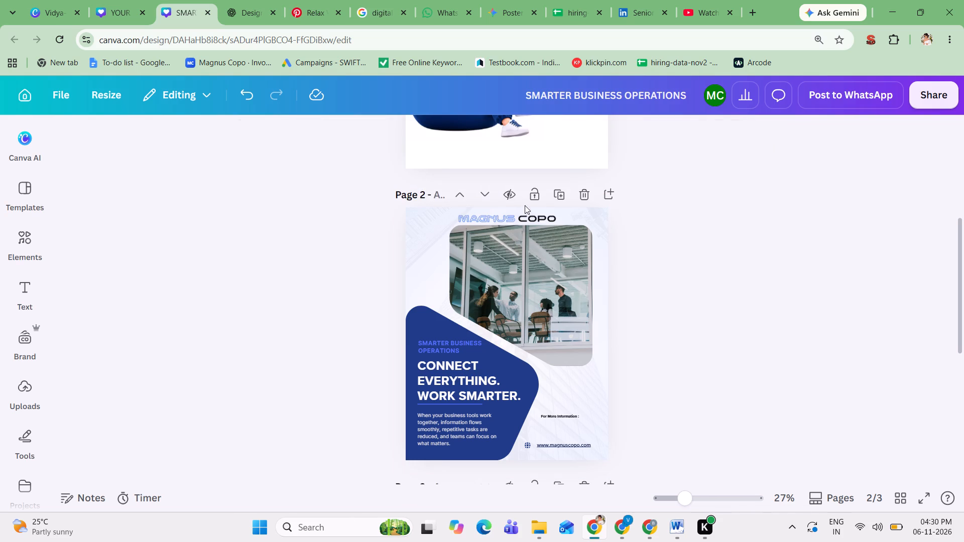
{"action": "left_click", "coordinate": [506, 216]}
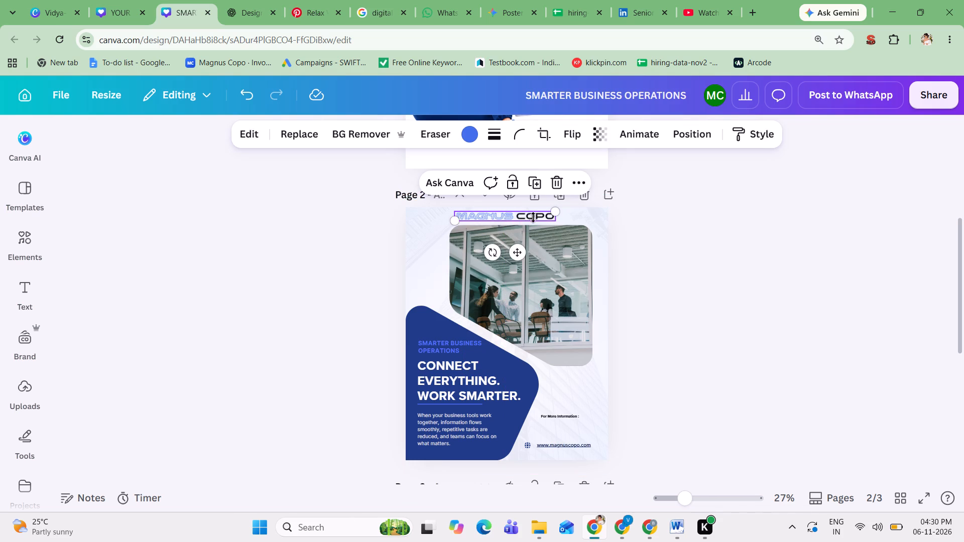
{"action": "left_click", "coordinate": [648, 237]}
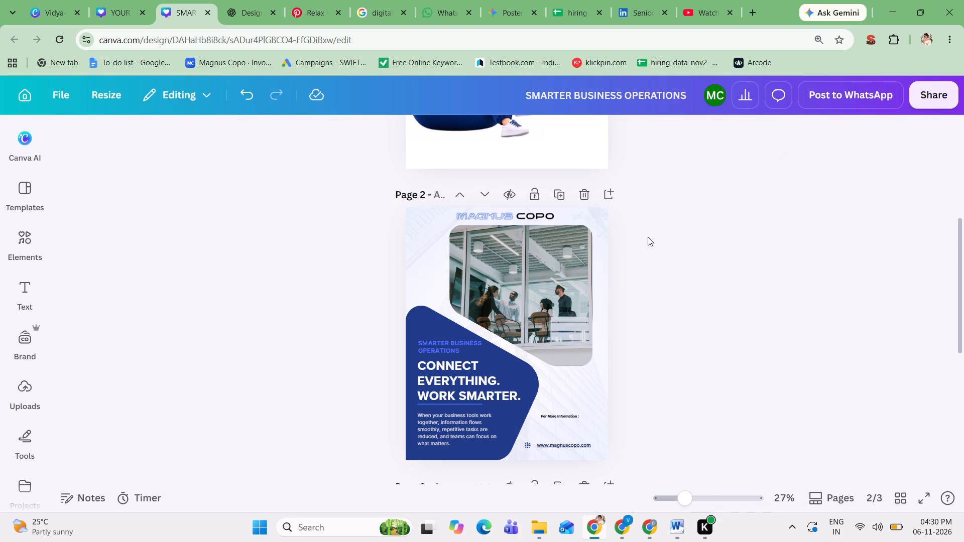
{"action": "left_click", "coordinate": [540, 219]}
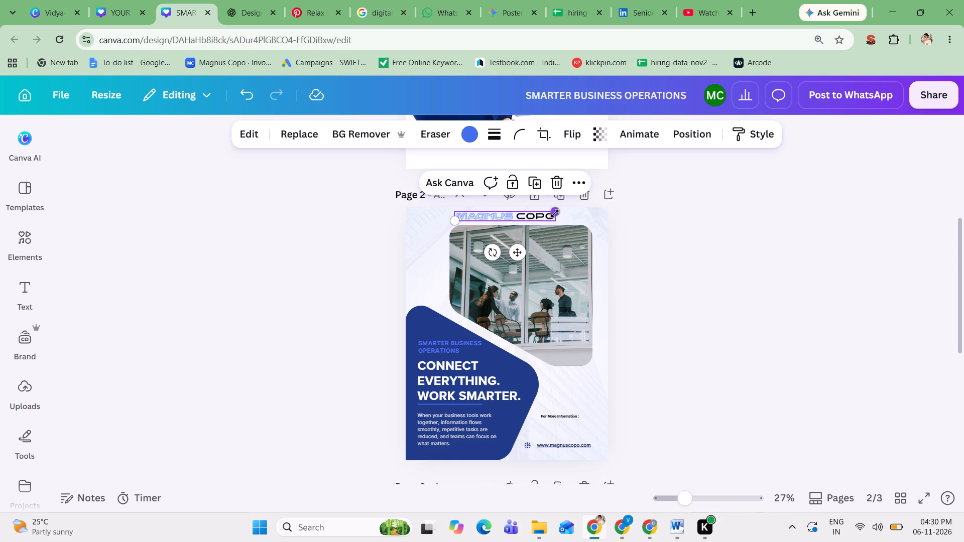
{"action": "left_click", "coordinate": [555, 213]}
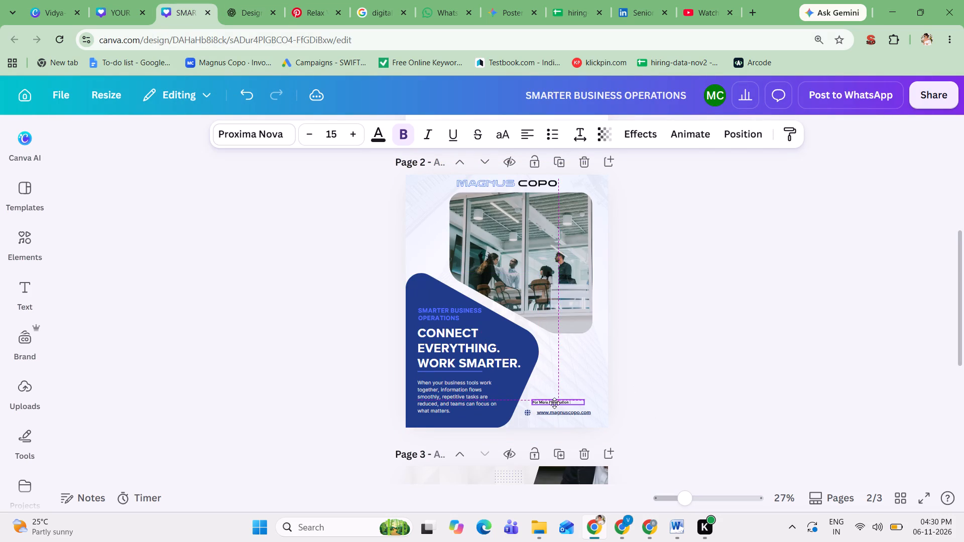
{"action": "left_click_drag", "start_coordinate": [554, 403], "coordinate": [557, 403]}
{"action": "left_click", "coordinate": [643, 398]}
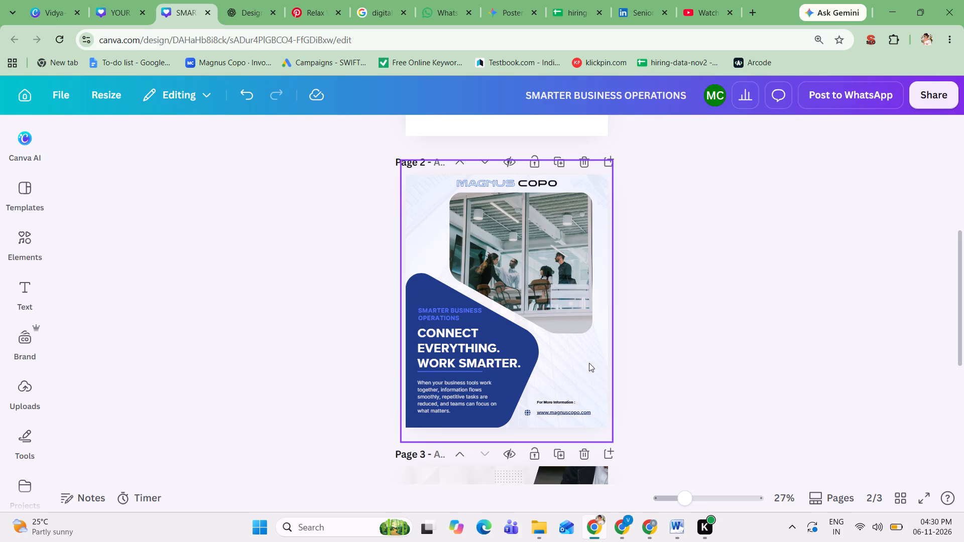
Paste "DISCOVER SMARTER INTEGRATIONS" onto page 2, place it below the photo, and narrow its box so it wraps onto three lines.
{"action": "left_click", "coordinate": [569, 361]}
{"action": "key", "text": "ctrl+v"}
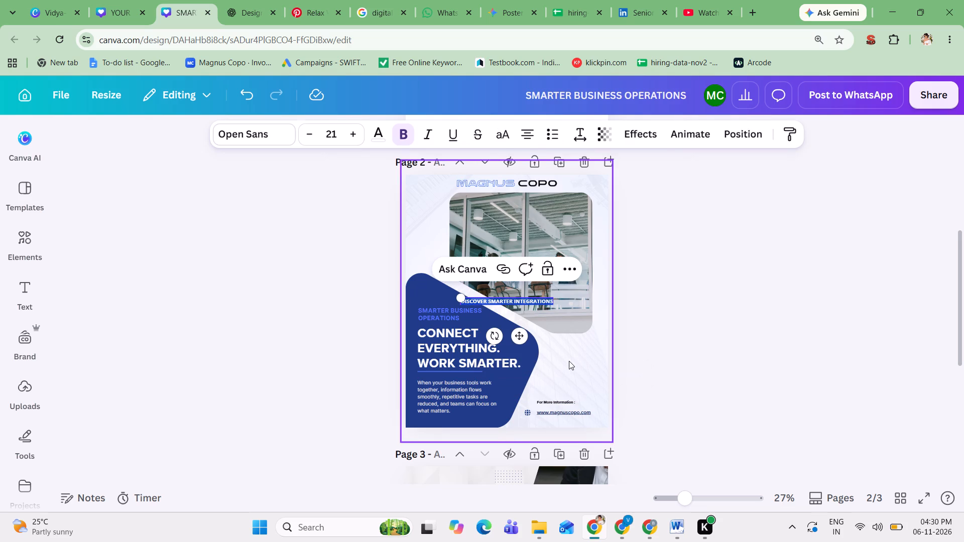
{"action": "left_click", "coordinate": [660, 392]}
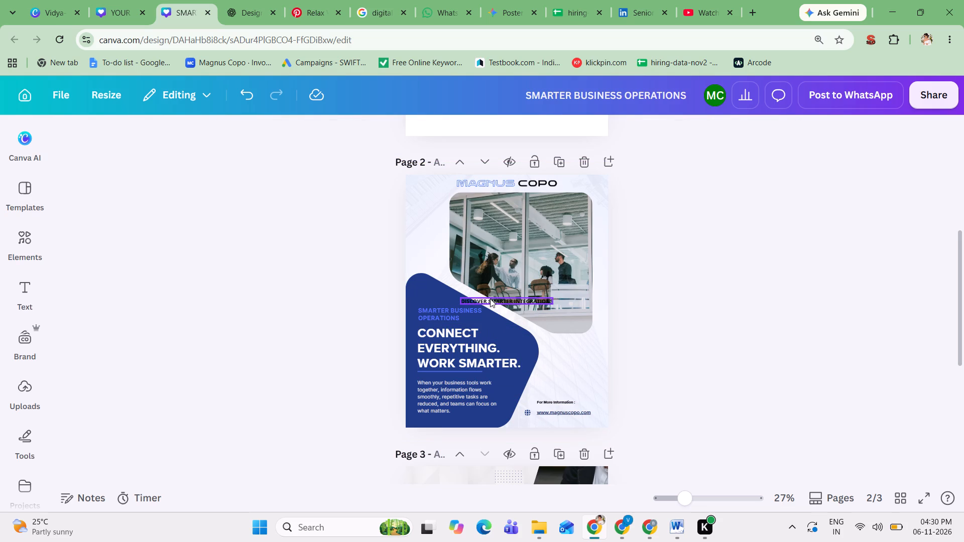
{"action": "left_click_drag", "start_coordinate": [490, 299], "coordinate": [553, 360]}
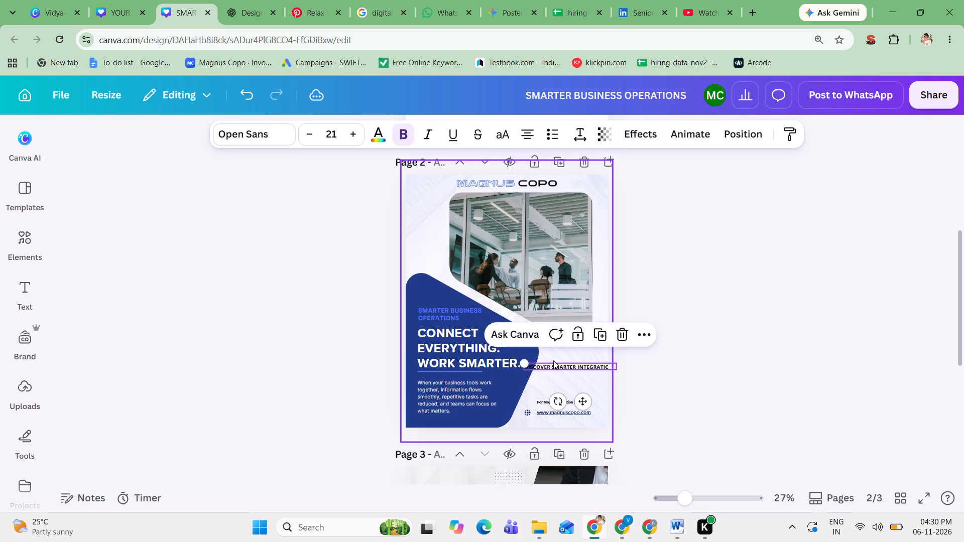
{"action": "left_click_drag", "start_coordinate": [619, 368], "coordinate": [582, 366]}
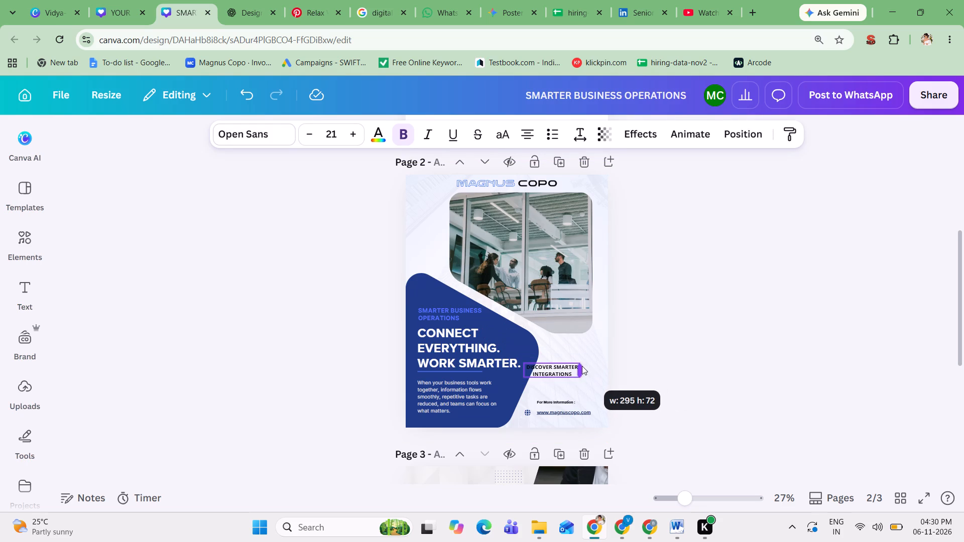
{"action": "left_click_drag", "start_coordinate": [582, 366], "coordinate": [574, 366]}
{"action": "left_click", "coordinate": [676, 382]}
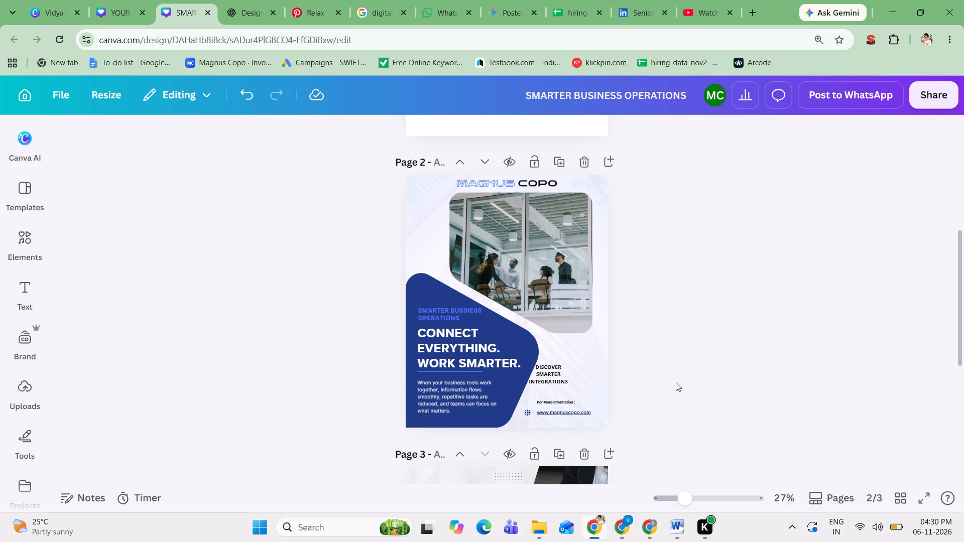
Shift the three-line "DISCOVER SMARTER INTEGRATIONS" text clear of the blue shape and align "For More Information :" beneath it.
{"action": "left_click_drag", "start_coordinate": [549, 374], "coordinate": [563, 374]}
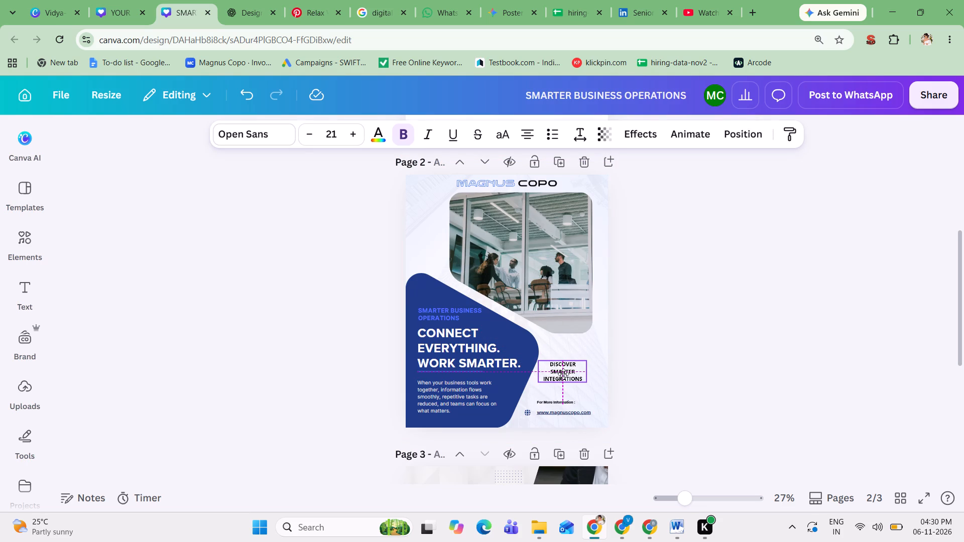
{"action": "left_click_drag", "start_coordinate": [563, 374], "coordinate": [567, 374]}
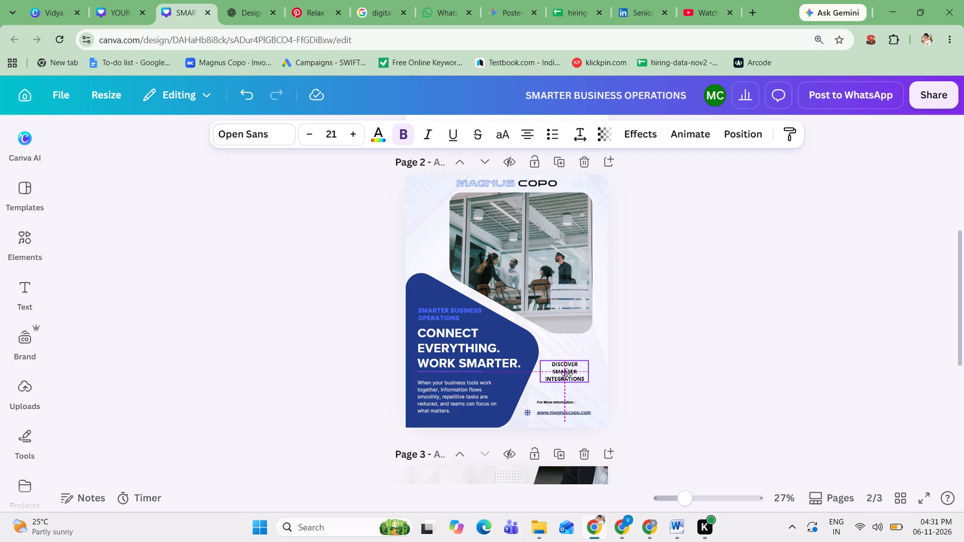
{"action": "left_click_drag", "start_coordinate": [567, 374], "coordinate": [571, 372]}
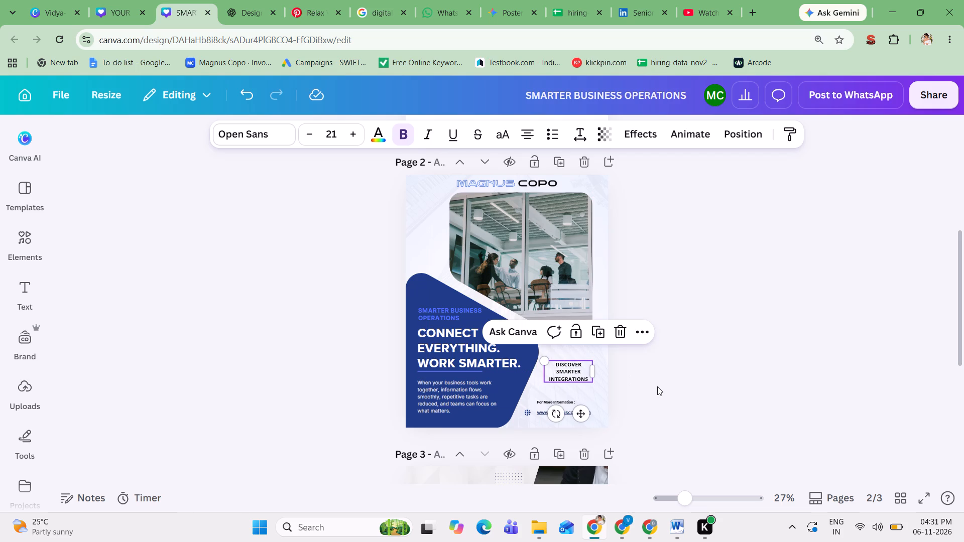
{"action": "left_click", "coordinate": [657, 386]}
{"action": "left_click_drag", "start_coordinate": [538, 402], "coordinate": [552, 402]}
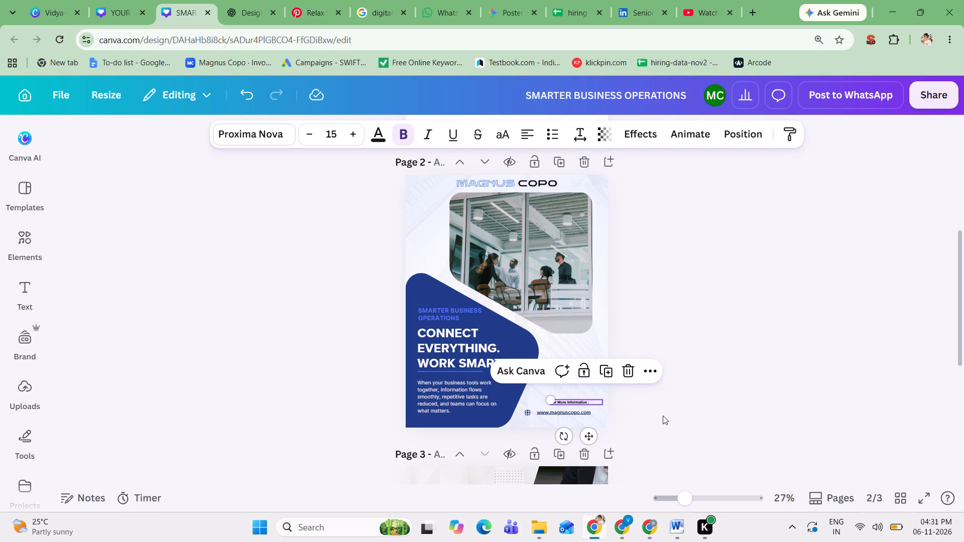
{"action": "left_click", "coordinate": [663, 416]}
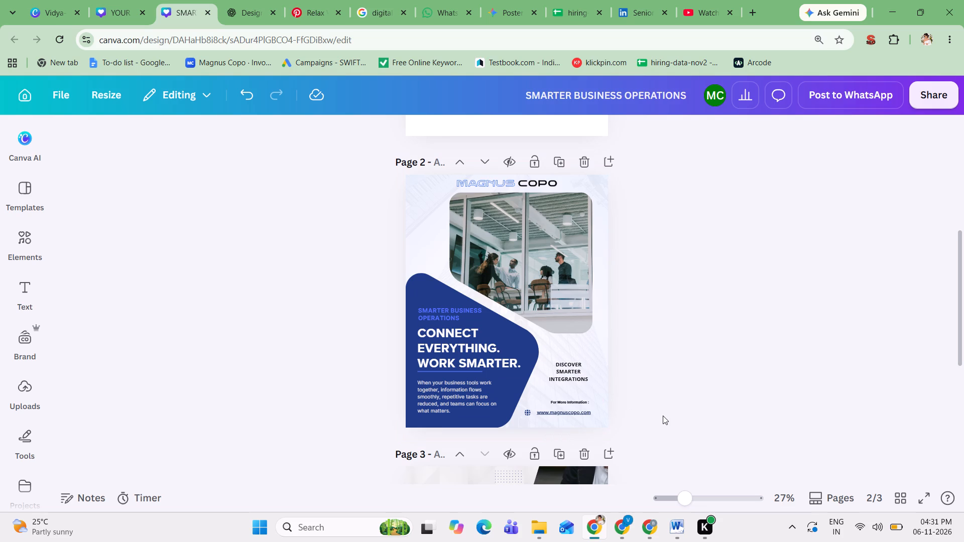
Delete the website address and its globe icon from the bottom of page 2.
{"action": "left_click", "coordinate": [566, 414]}
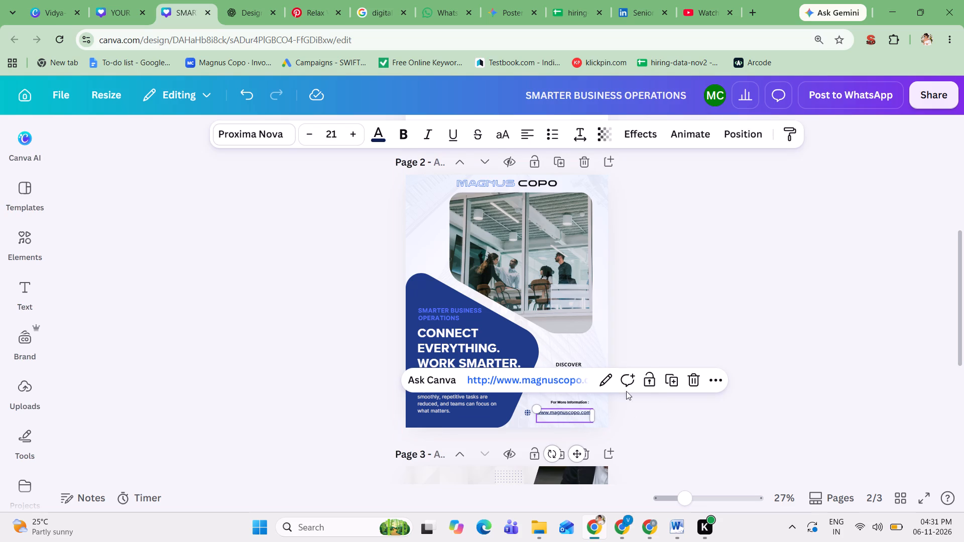
{"action": "left_click", "coordinate": [691, 379]}
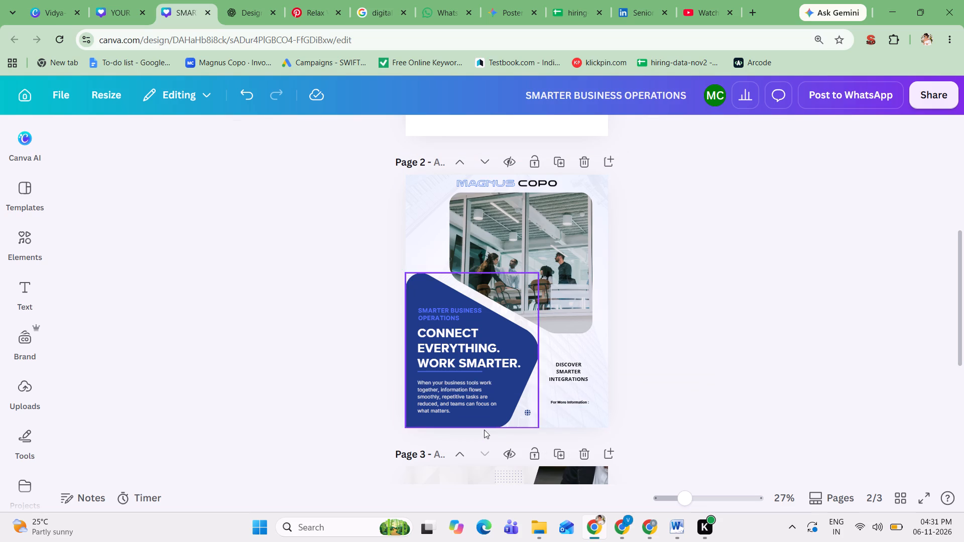
{"action": "left_click", "coordinate": [528, 413]}
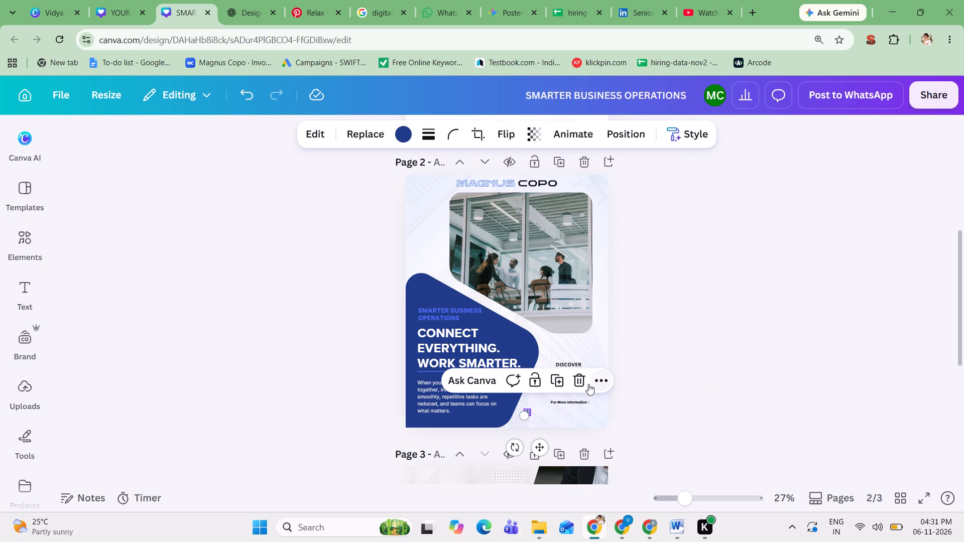
{"action": "left_click", "coordinate": [583, 382]}
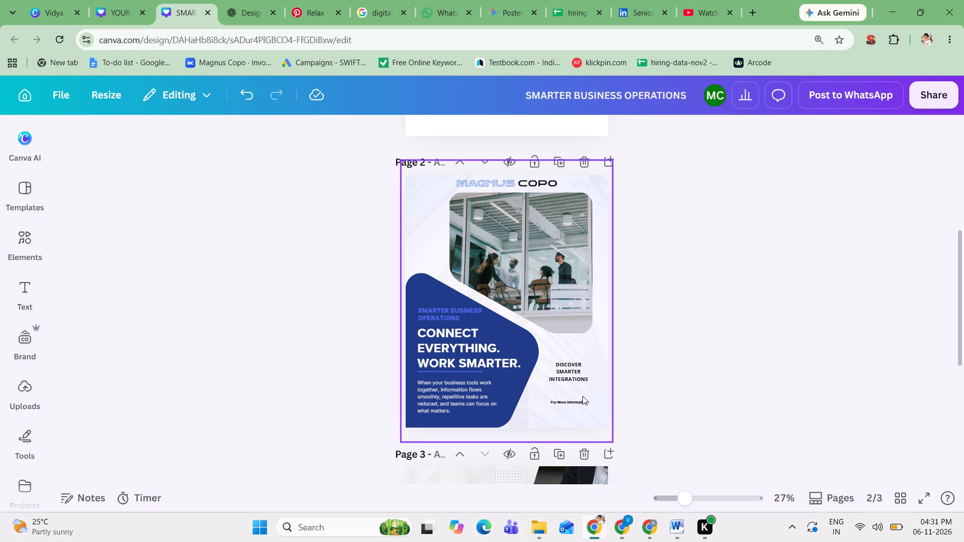
Enlarge the "For More Information :" text on page 2 to size 20 and shift it slightly toward the blue shape.
{"action": "left_click", "coordinate": [572, 403]}
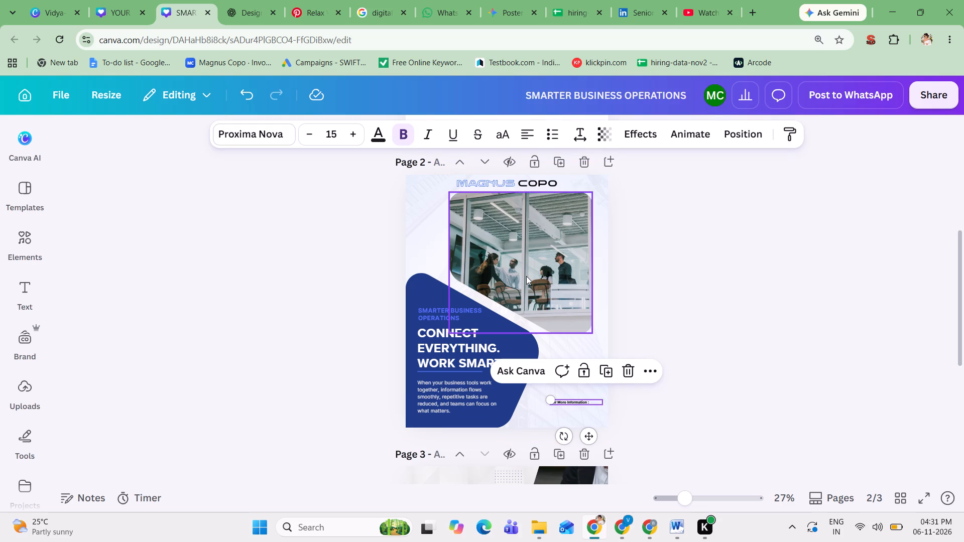
{"action": "triple_click", "coordinate": [350, 128]}
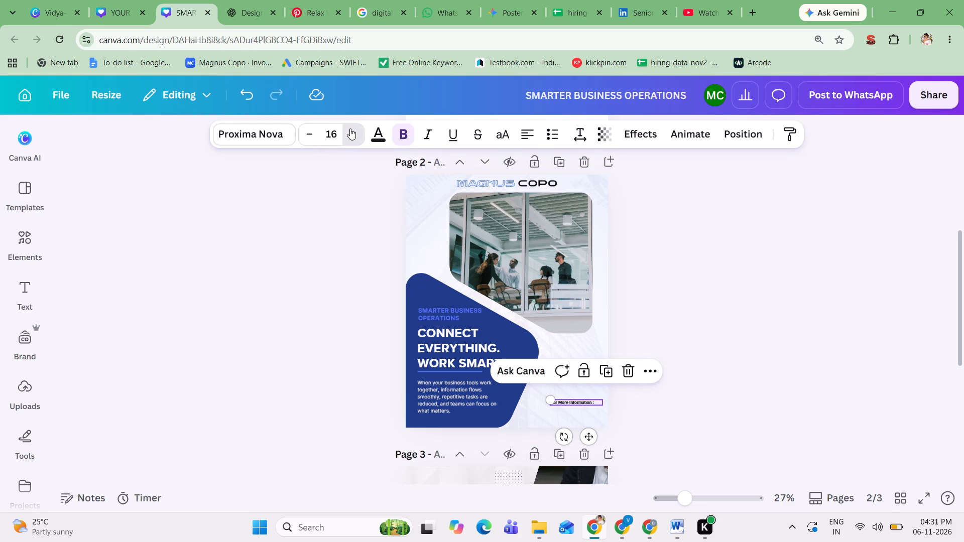
{"action": "left_click", "coordinate": [350, 128]}
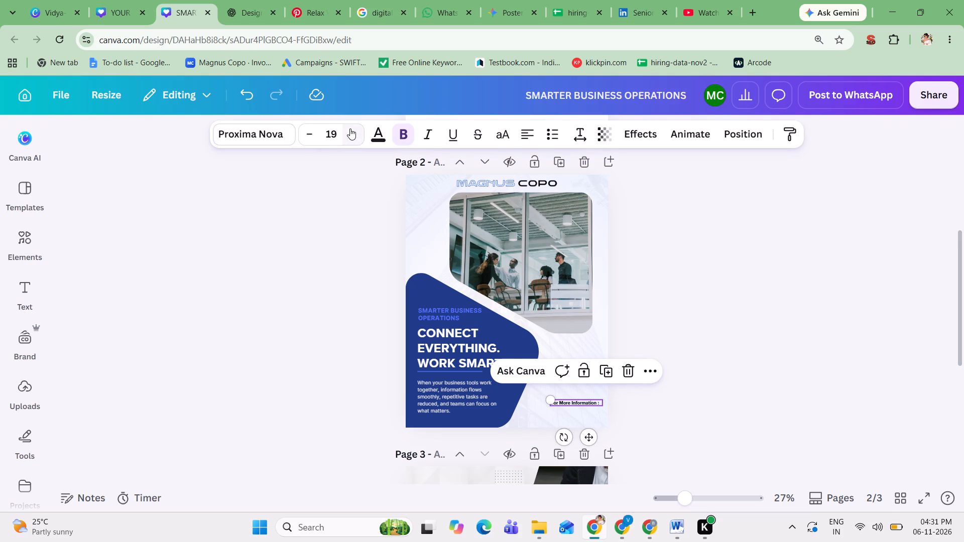
{"action": "left_click", "coordinate": [350, 128]}
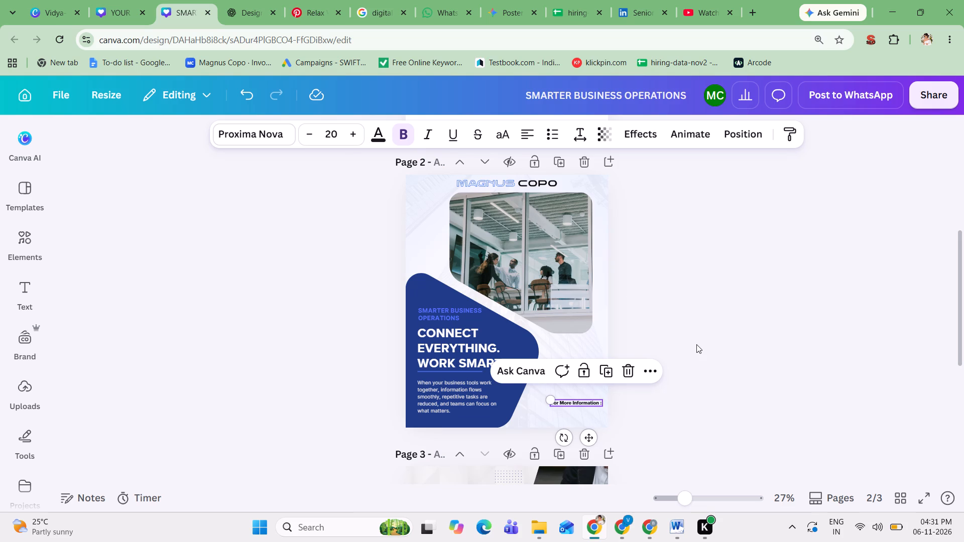
{"action": "left_click", "coordinate": [696, 344]}
{"action": "left_click_drag", "start_coordinate": [586, 400], "coordinate": [578, 399]}
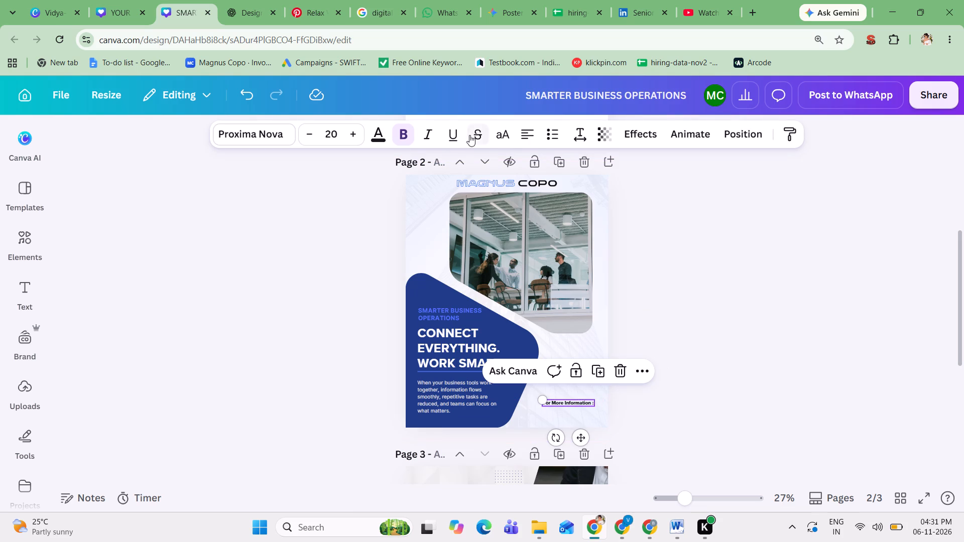
Remove bold from "For More Information :", set its size to 22, and widen its box so it fits on one line.
{"action": "left_click", "coordinate": [401, 135]}
{"action": "double_click", "coordinate": [350, 133]}
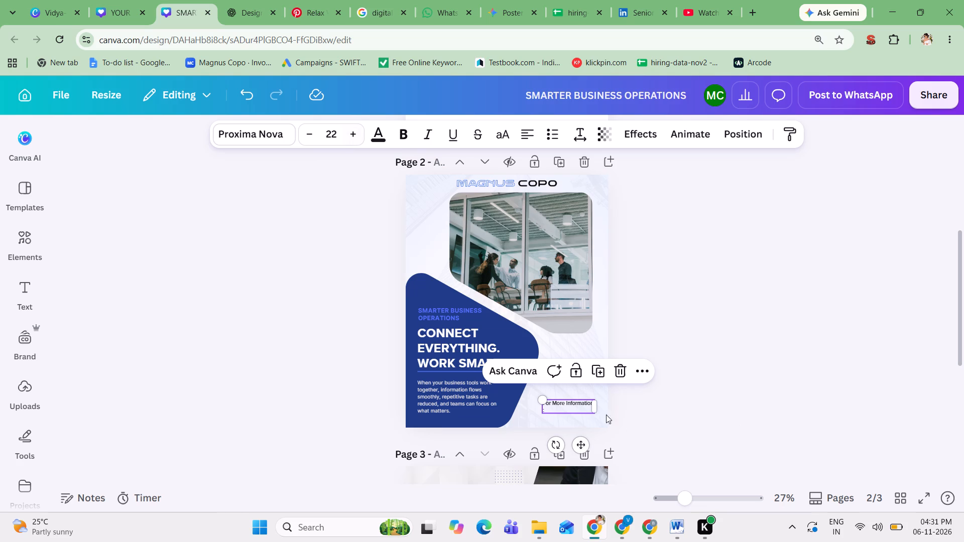
{"action": "left_click", "coordinate": [593, 409]}
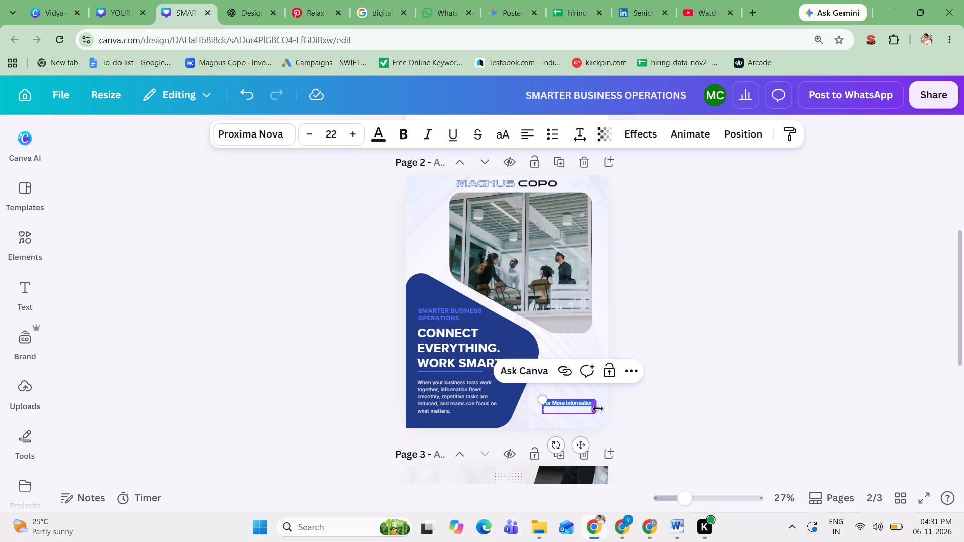
{"action": "left_click", "coordinate": [598, 409]}
{"action": "left_click", "coordinate": [644, 406]}
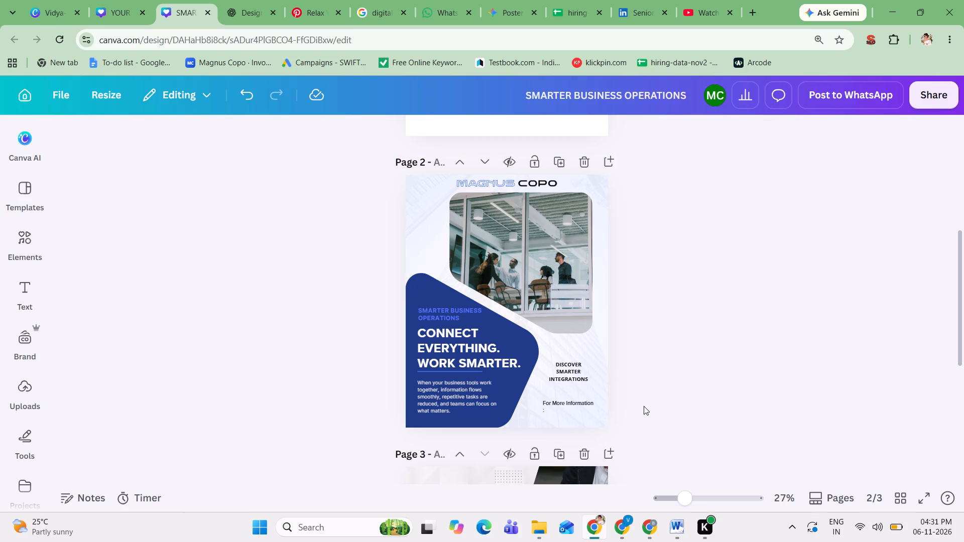
{"action": "left_click", "coordinate": [585, 405]}
{"action": "left_click_drag", "start_coordinate": [596, 405], "coordinate": [600, 403]}
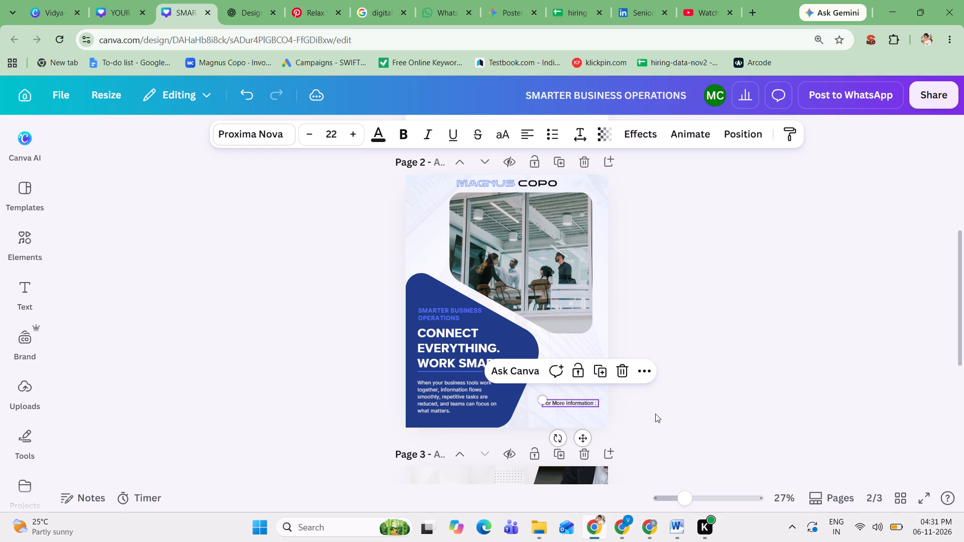
{"action": "left_click", "coordinate": [655, 414]}
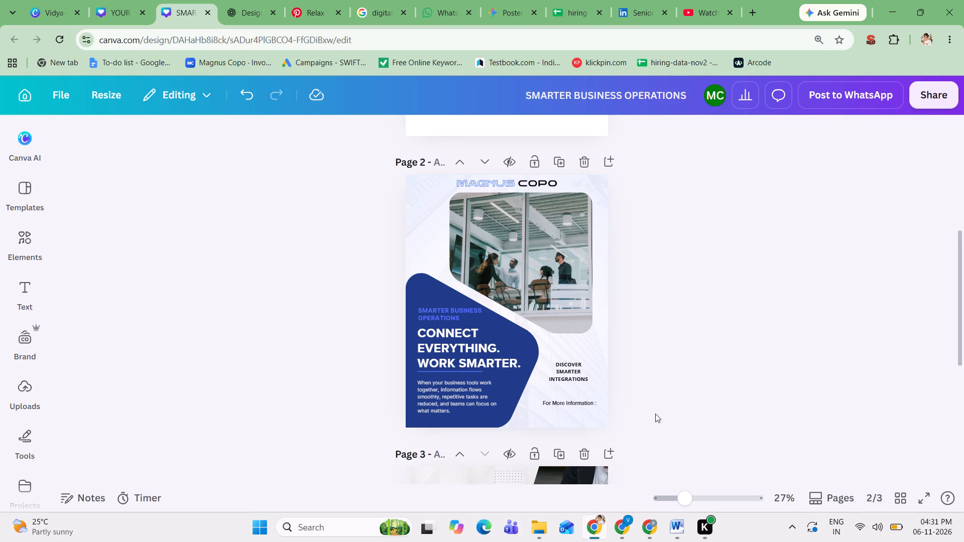
Move the three-line "DISCOVER SMARTER INTEGRATIONS" text down to sit closely above "For More Information :".
{"action": "left_click_drag", "start_coordinate": [573, 370], "coordinate": [572, 375]}
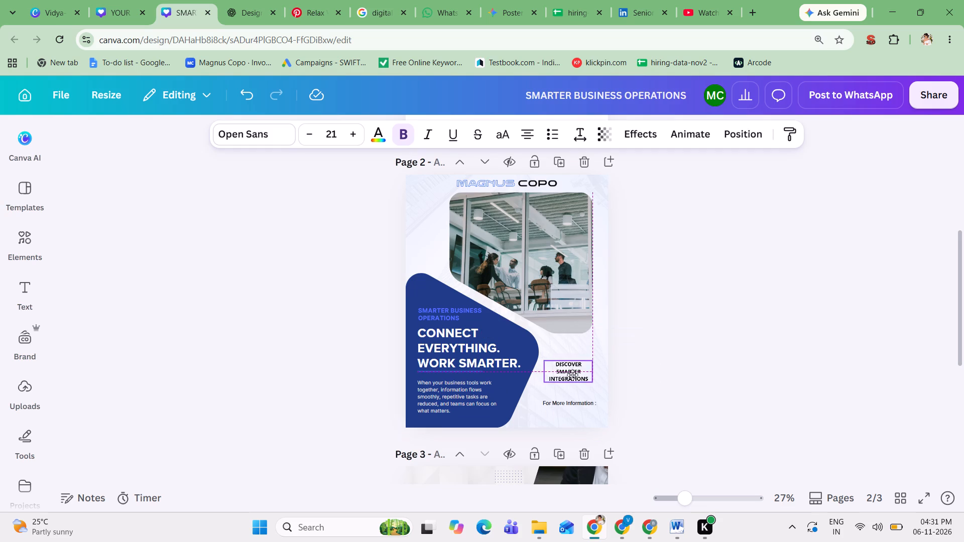
{"action": "left_click_drag", "start_coordinate": [572, 375], "coordinate": [572, 379]}
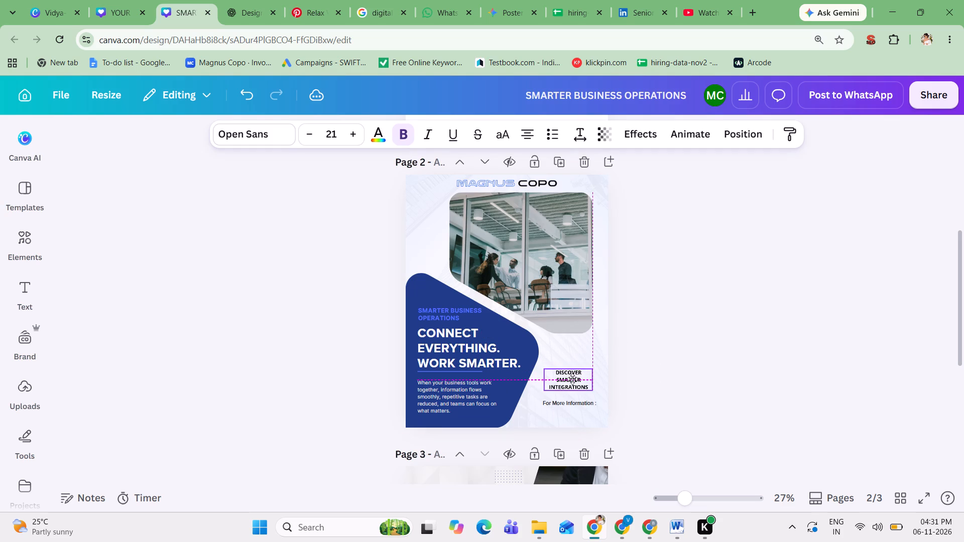
{"action": "left_click_drag", "start_coordinate": [572, 379], "coordinate": [572, 380]}
{"action": "left_click", "coordinate": [648, 384]}
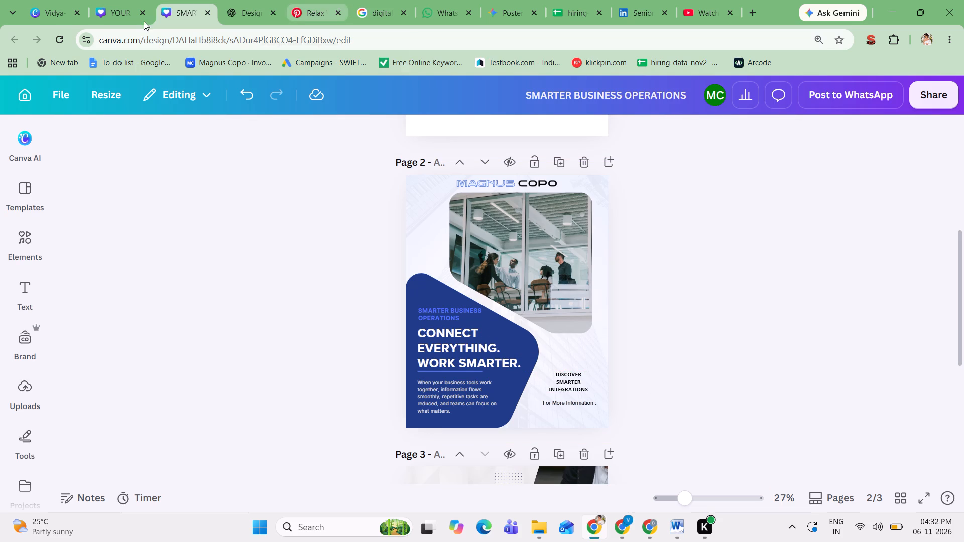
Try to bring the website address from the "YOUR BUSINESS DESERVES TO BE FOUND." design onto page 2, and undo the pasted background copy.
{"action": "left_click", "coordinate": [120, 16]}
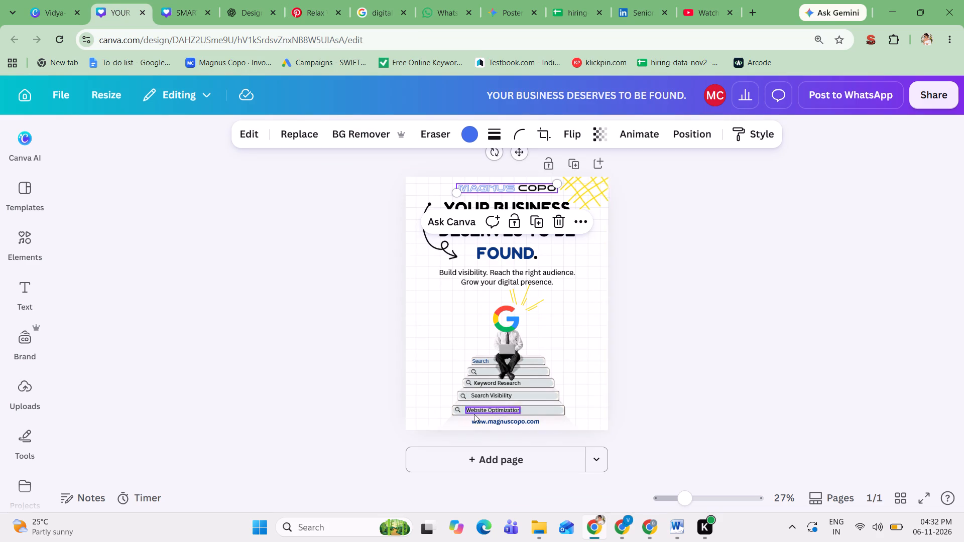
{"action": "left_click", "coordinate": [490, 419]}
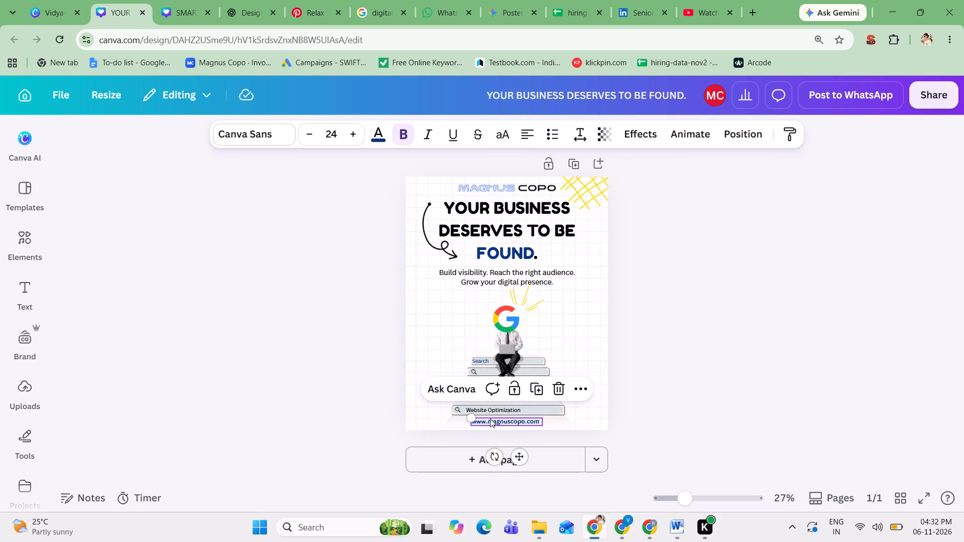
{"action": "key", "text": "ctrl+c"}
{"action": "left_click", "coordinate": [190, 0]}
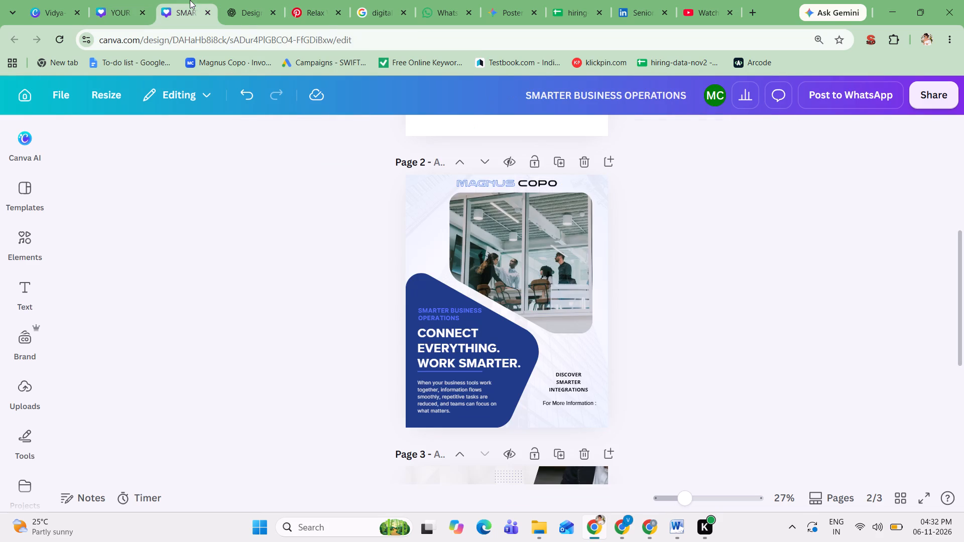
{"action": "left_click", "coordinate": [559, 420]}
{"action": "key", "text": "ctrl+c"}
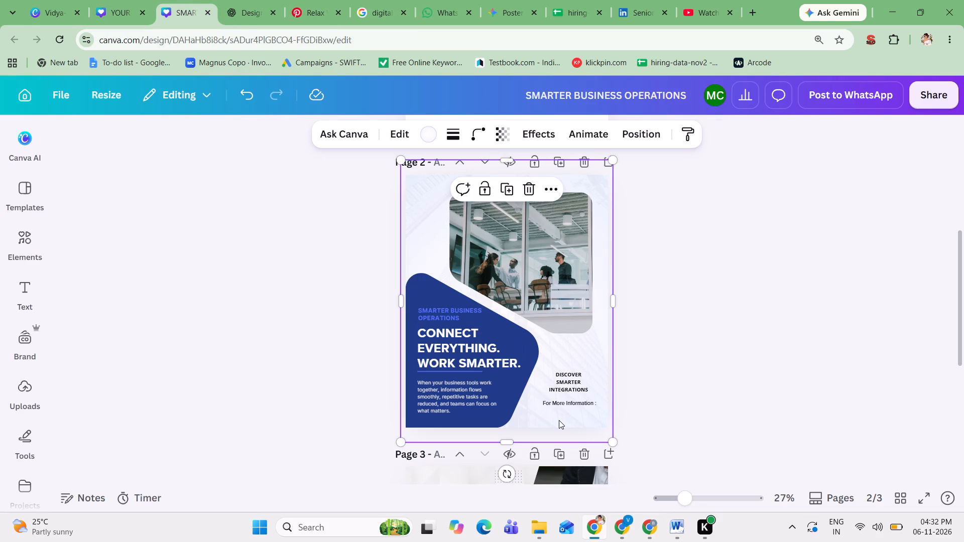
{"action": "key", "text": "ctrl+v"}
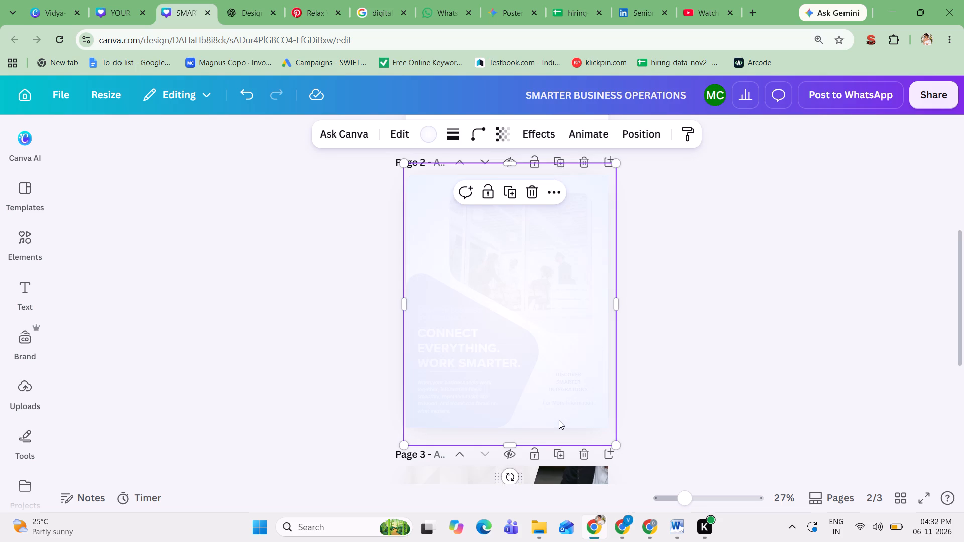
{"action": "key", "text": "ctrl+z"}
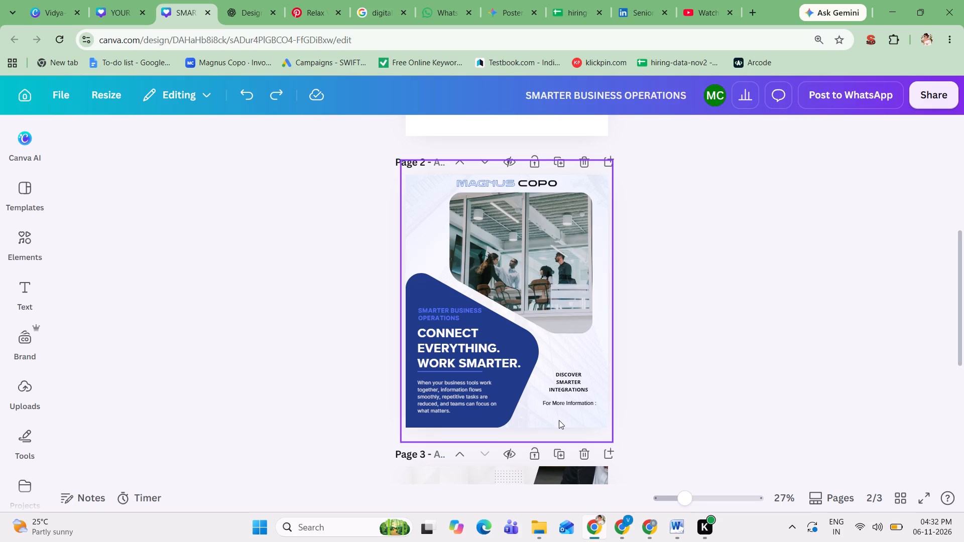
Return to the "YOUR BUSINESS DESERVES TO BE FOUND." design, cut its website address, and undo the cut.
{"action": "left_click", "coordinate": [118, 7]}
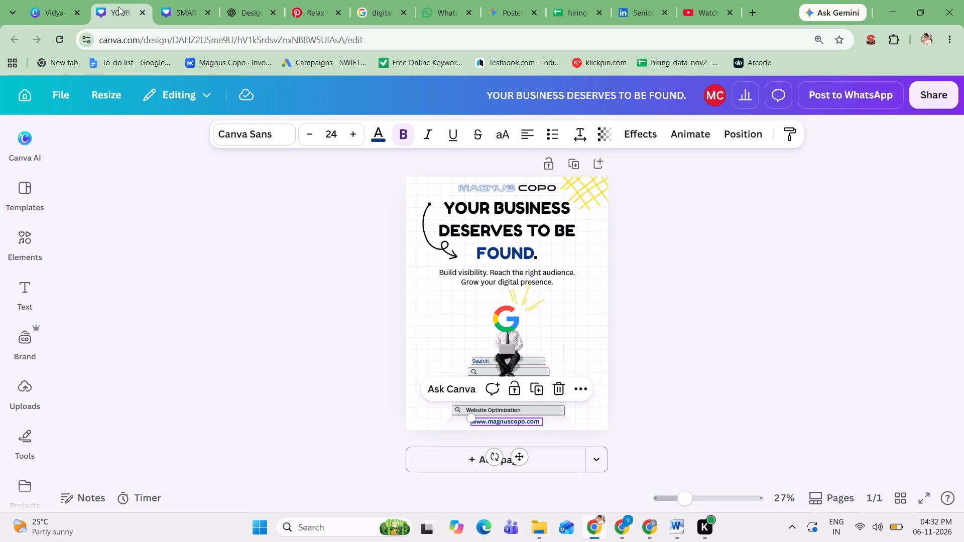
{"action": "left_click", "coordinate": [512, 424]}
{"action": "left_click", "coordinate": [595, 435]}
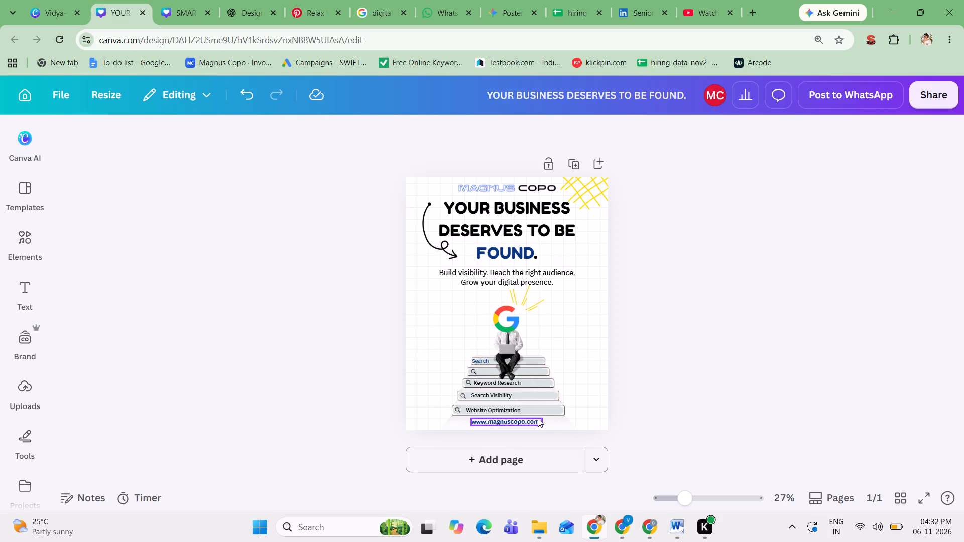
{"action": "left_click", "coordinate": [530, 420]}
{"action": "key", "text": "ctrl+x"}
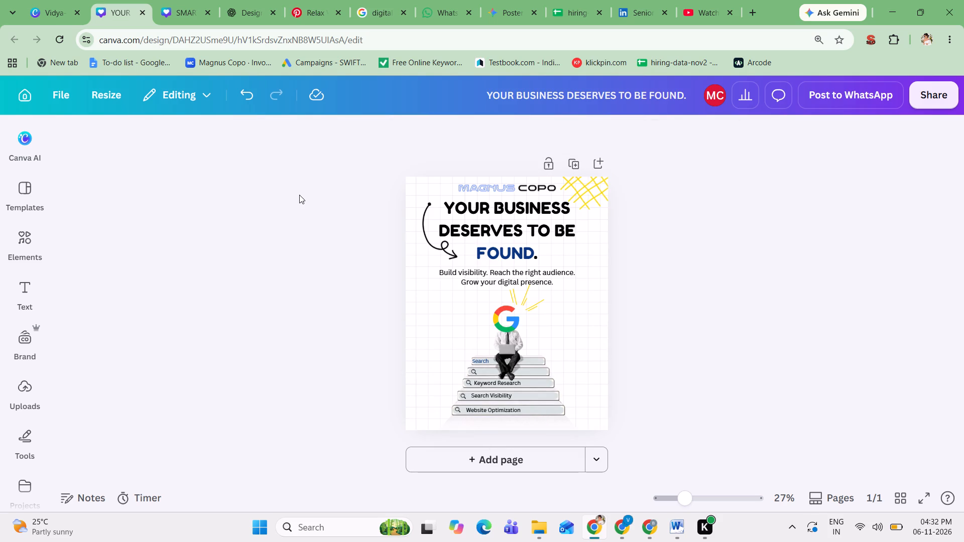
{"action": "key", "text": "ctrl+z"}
{"action": "left_click", "coordinate": [488, 423]}
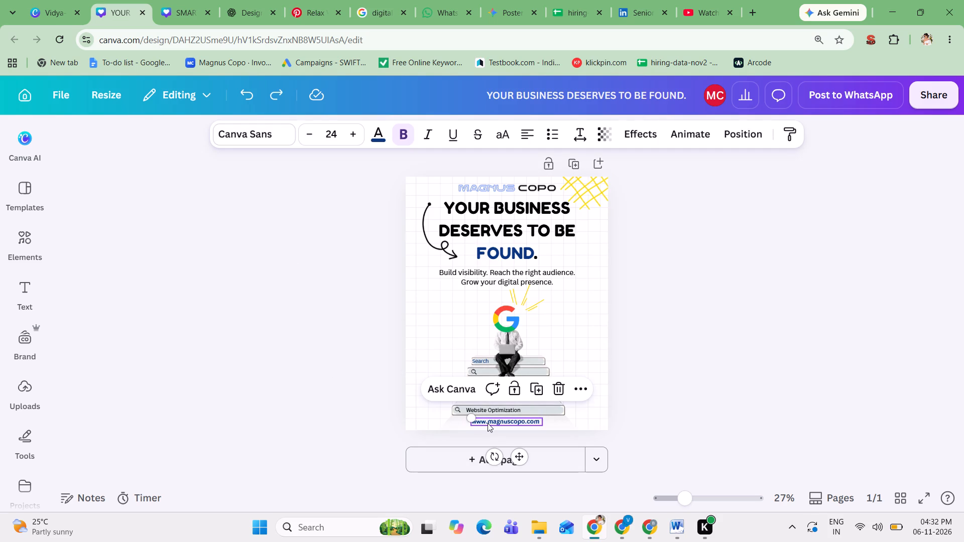
{"action": "key", "text": "ctrl+c"}
{"action": "left_click", "coordinate": [178, 14]}
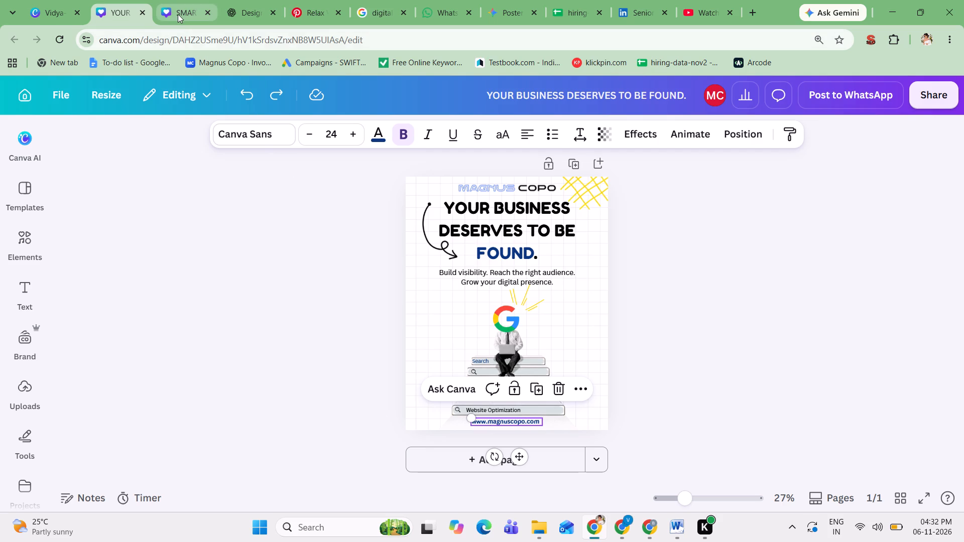
{"action": "left_click", "coordinate": [535, 408]}
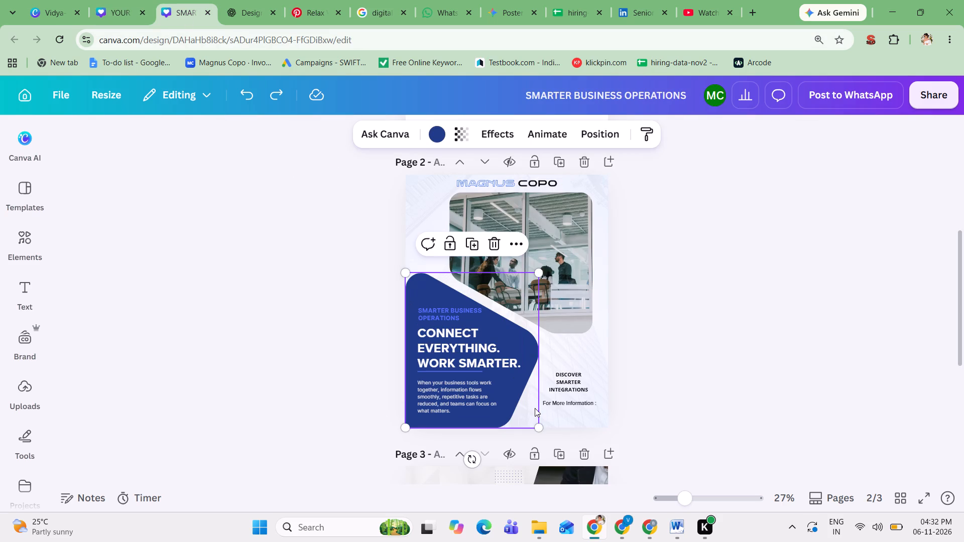
{"action": "key", "text": "ctrl+v"}
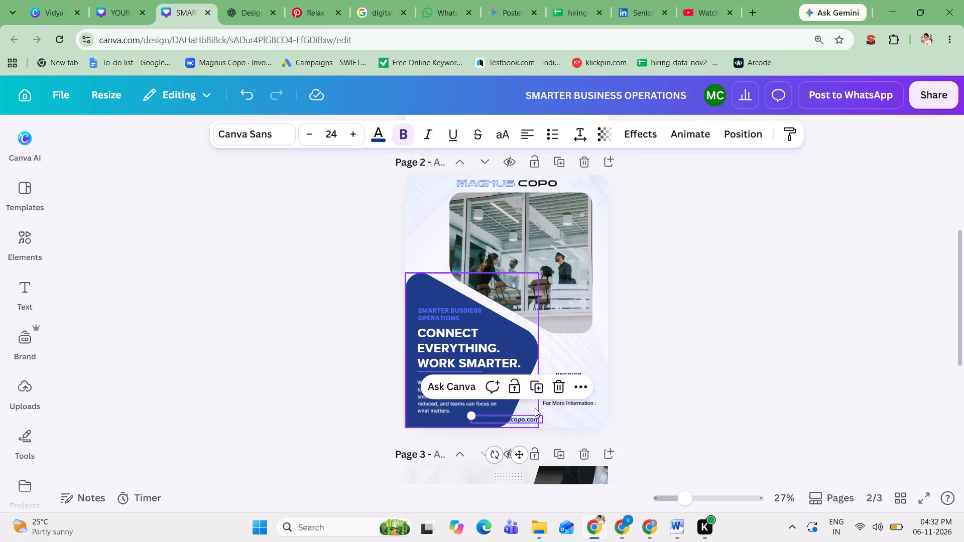
{"action": "left_click", "coordinate": [670, 424]}
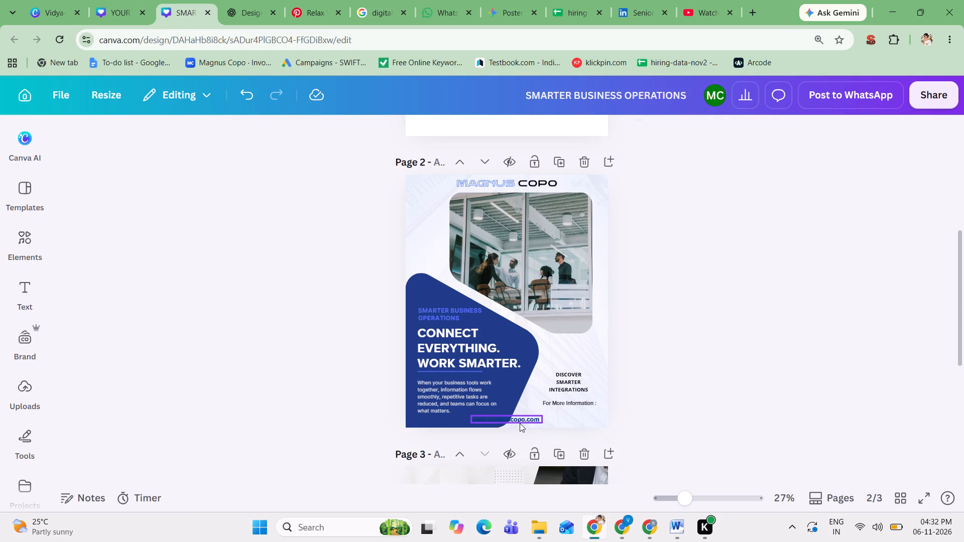
{"action": "left_click_drag", "start_coordinate": [520, 423], "coordinate": [576, 421]}
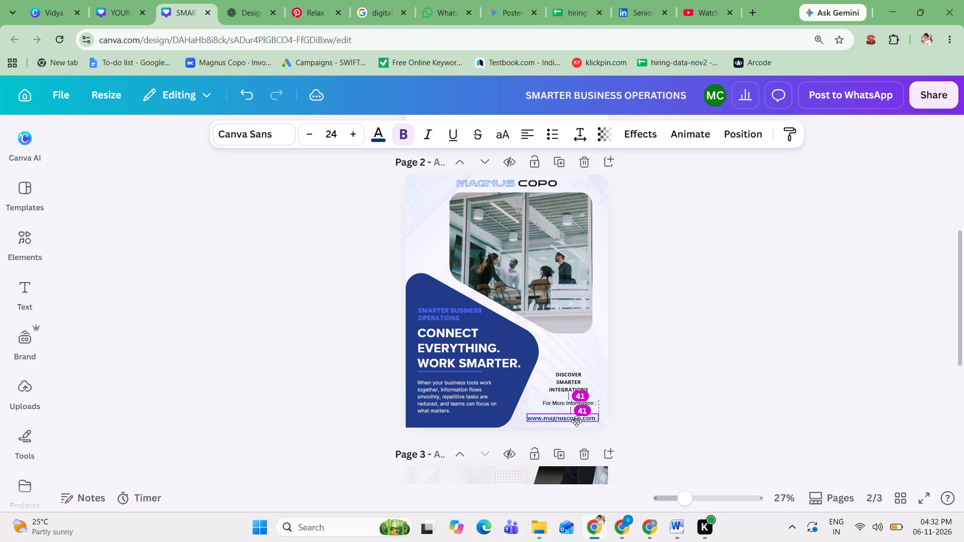
{"action": "left_click_drag", "start_coordinate": [576, 421], "coordinate": [579, 420]}
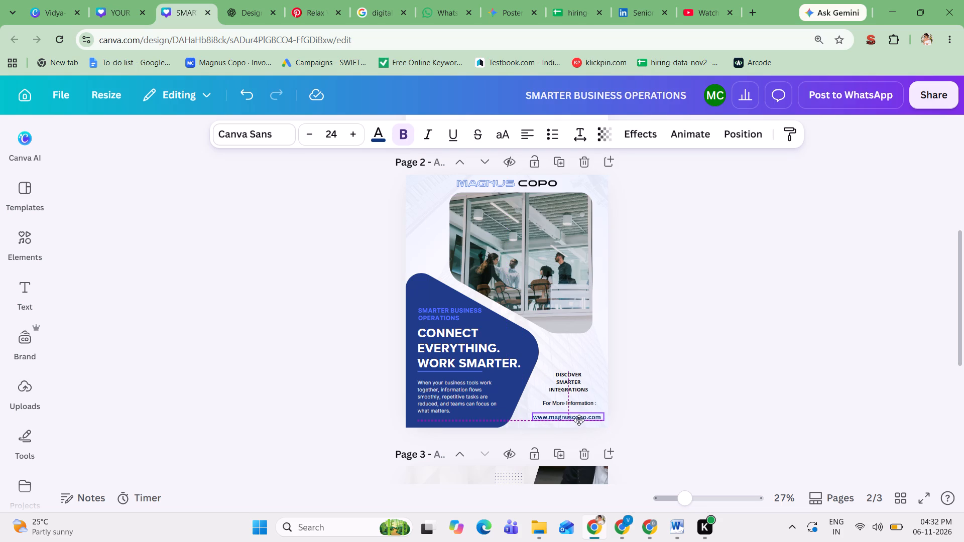
{"action": "left_click_drag", "start_coordinate": [579, 420], "coordinate": [579, 420]}
{"action": "left_click", "coordinate": [676, 415]}
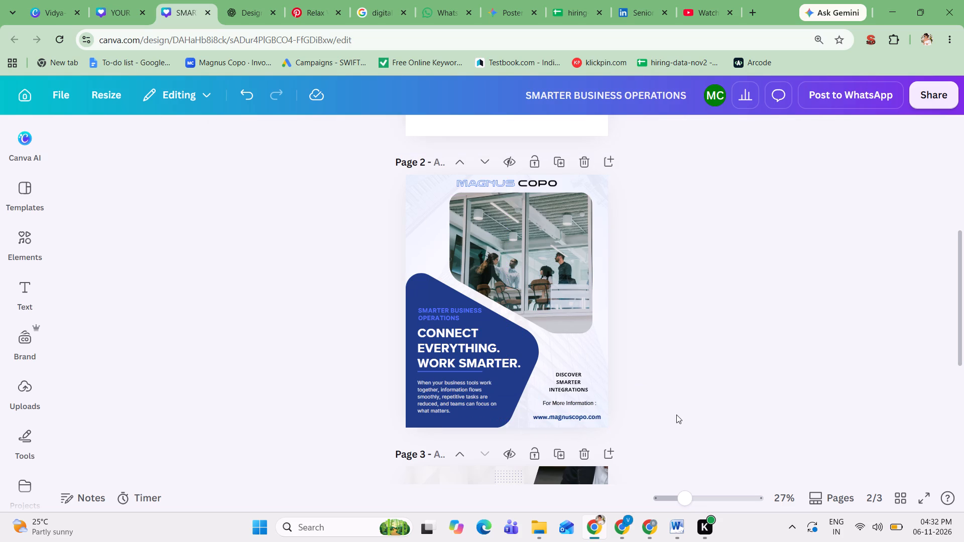
{"action": "left_click", "coordinate": [561, 417]}
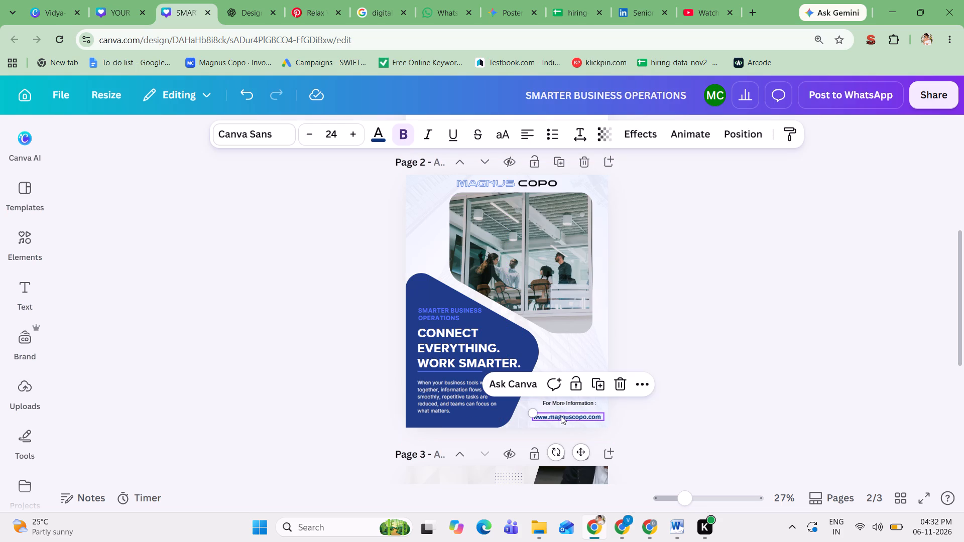
{"action": "left_click", "coordinate": [661, 408]}
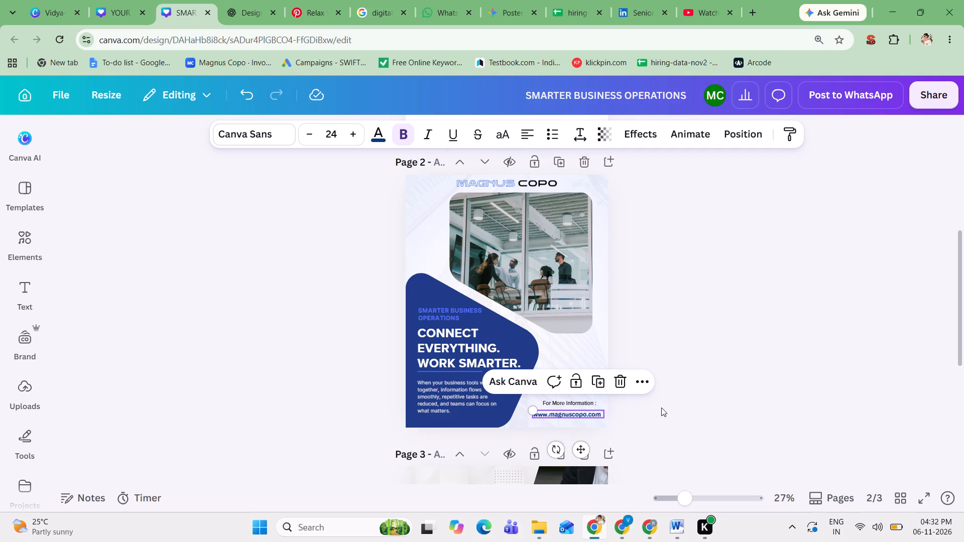
Move the "For More Information :" line on page 2 down slightly so it sits directly above the website address.
{"action": "left_click", "coordinate": [574, 402]}
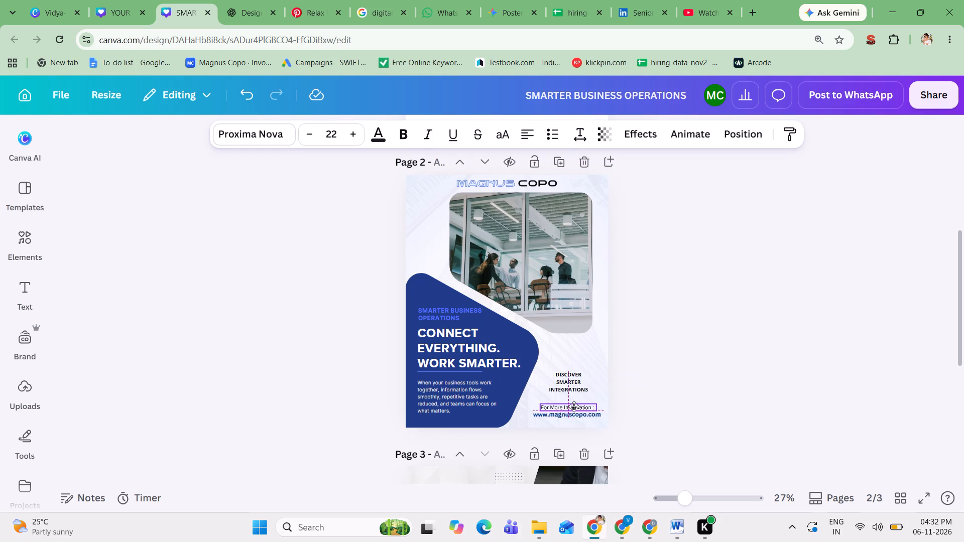
{"action": "left_click", "coordinate": [642, 406]}
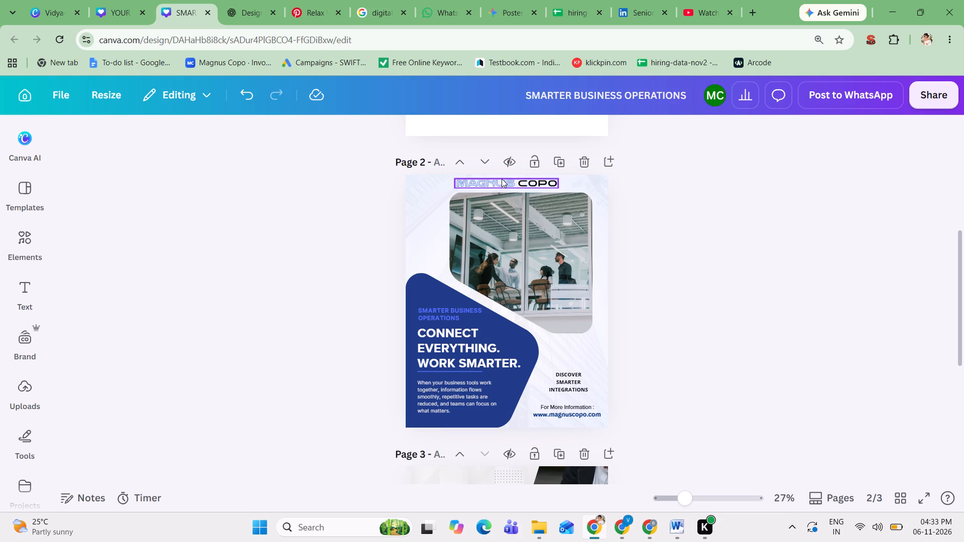
Move the MAGNUS COPO logo on page 2 left along the top edge to line up with the headline text's left margin.
{"action": "left_click_drag", "start_coordinate": [502, 179], "coordinate": [465, 180]}
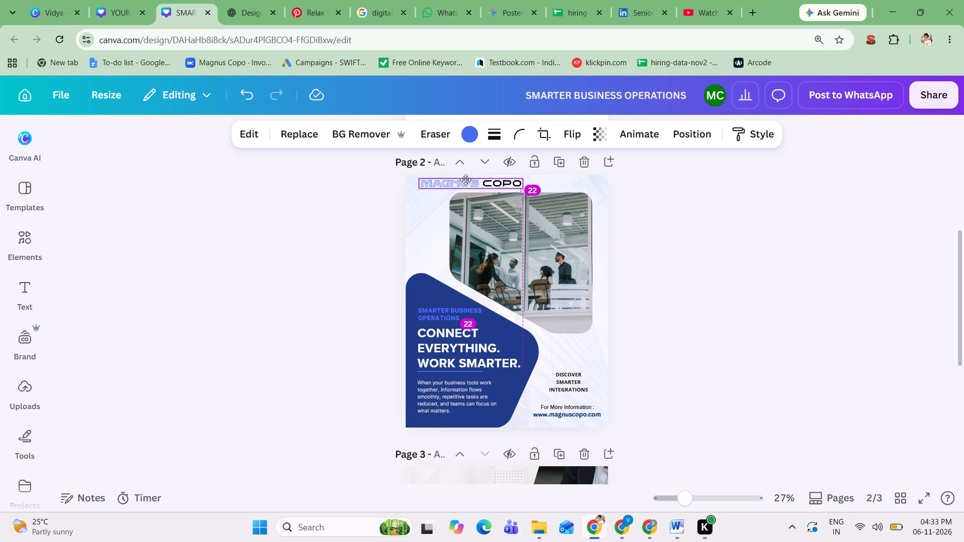
{"action": "left_click_drag", "start_coordinate": [465, 180], "coordinate": [461, 179]}
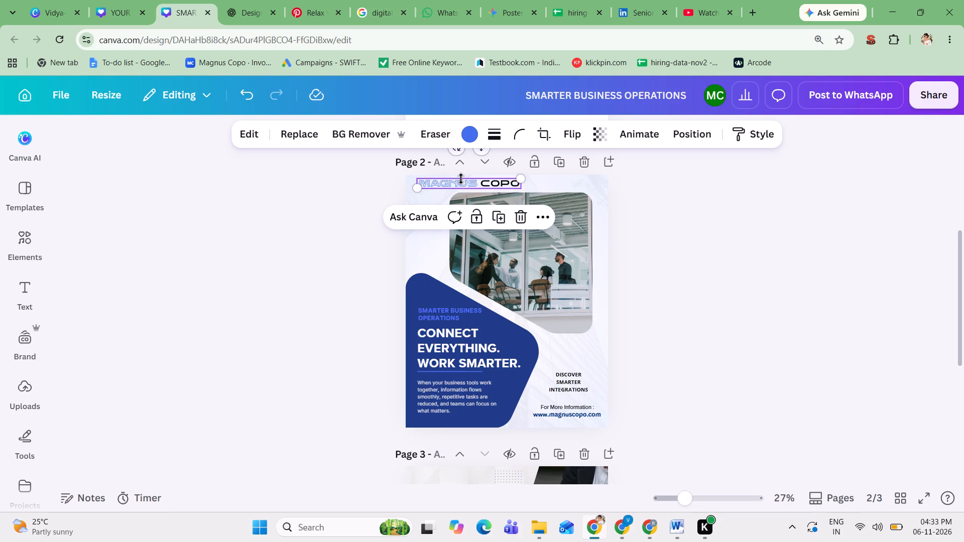
{"action": "left_click", "coordinate": [685, 245]}
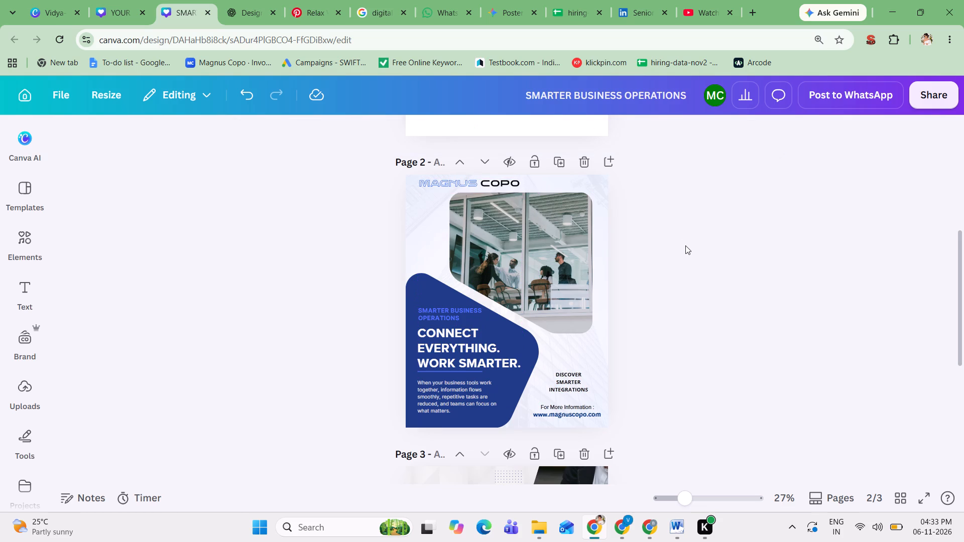
Delete page 1, which holds the woman on the blue beanbag and the yellow shape.
{"action": "scroll", "coordinate": [685, 245], "scroll_direction": "down", "scroll_amount": 3}
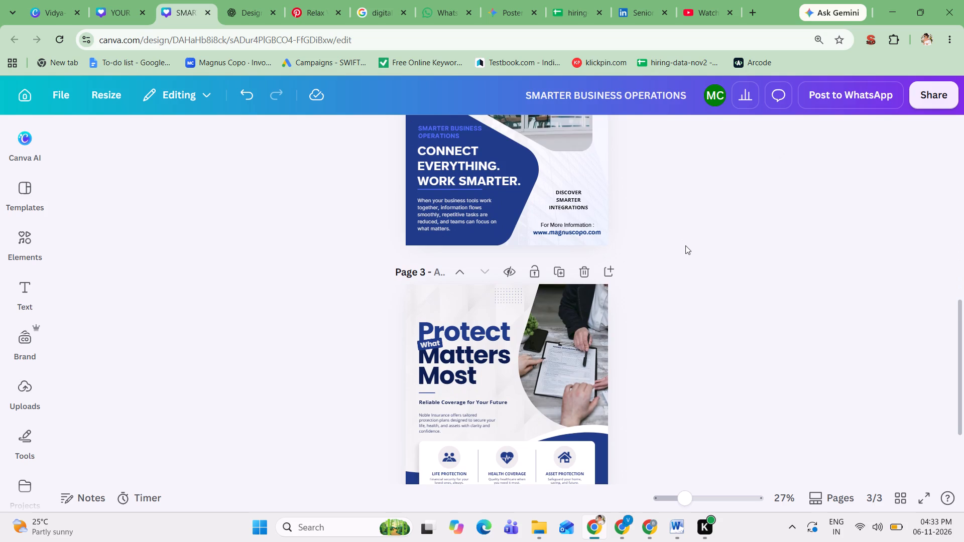
{"action": "scroll", "coordinate": [685, 245], "scroll_direction": "down", "scroll_amount": 1}
{"action": "scroll", "coordinate": [685, 245], "scroll_direction": "up", "scroll_amount": 5}
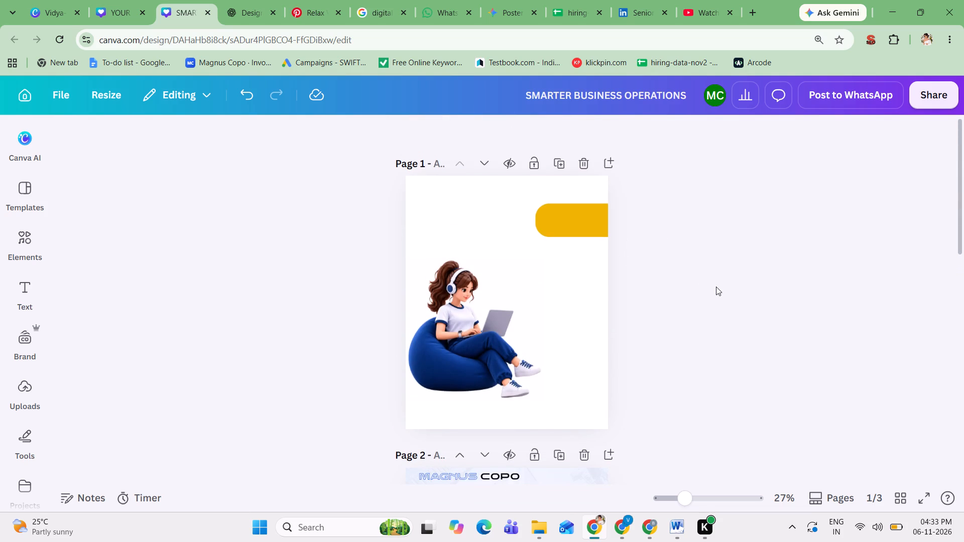
{"action": "left_click", "coordinate": [584, 168]}
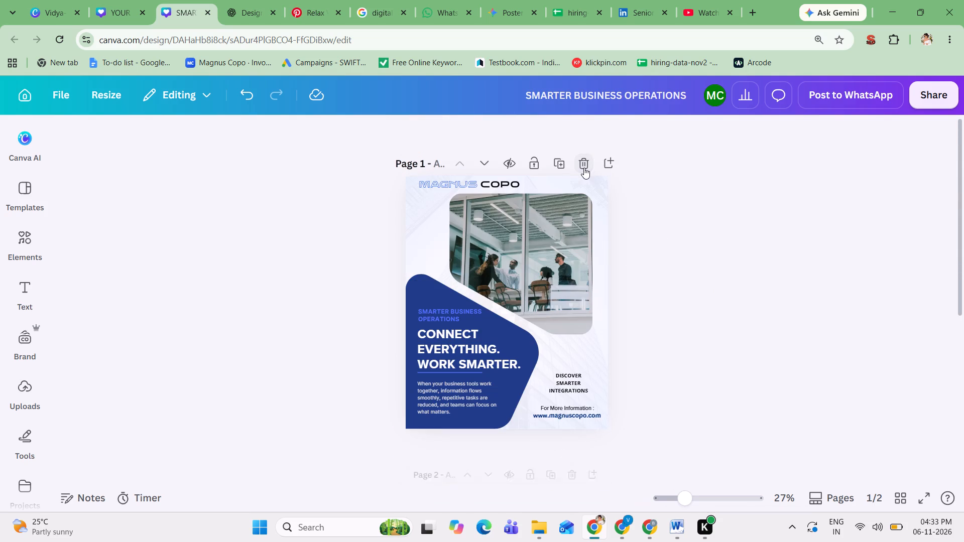
{"action": "left_click", "coordinate": [768, 313]}
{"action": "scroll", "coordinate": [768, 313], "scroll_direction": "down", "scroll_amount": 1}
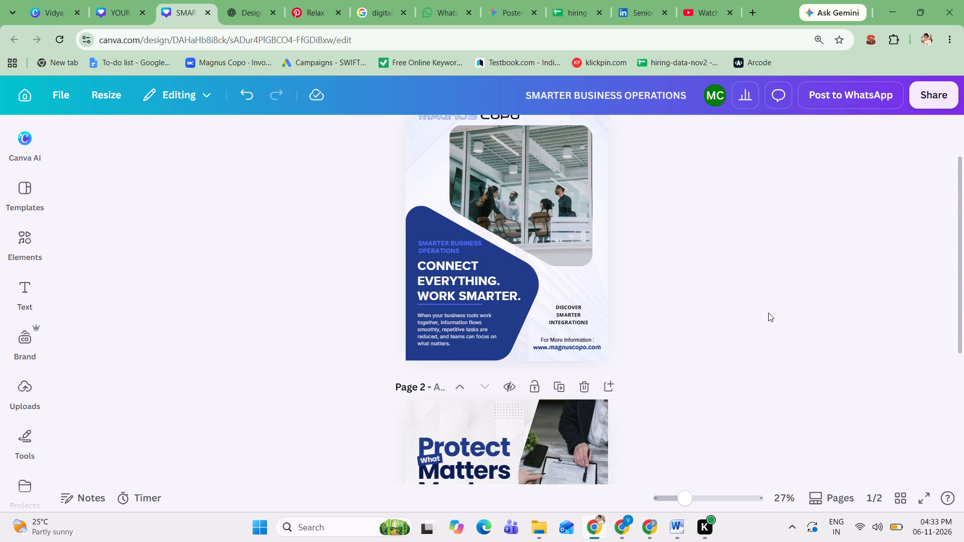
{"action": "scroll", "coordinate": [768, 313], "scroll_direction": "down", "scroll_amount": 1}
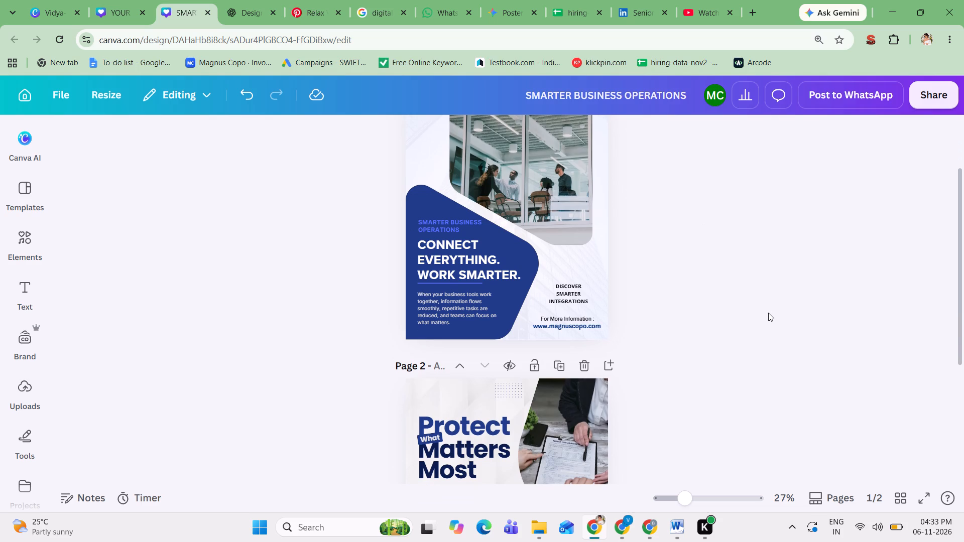
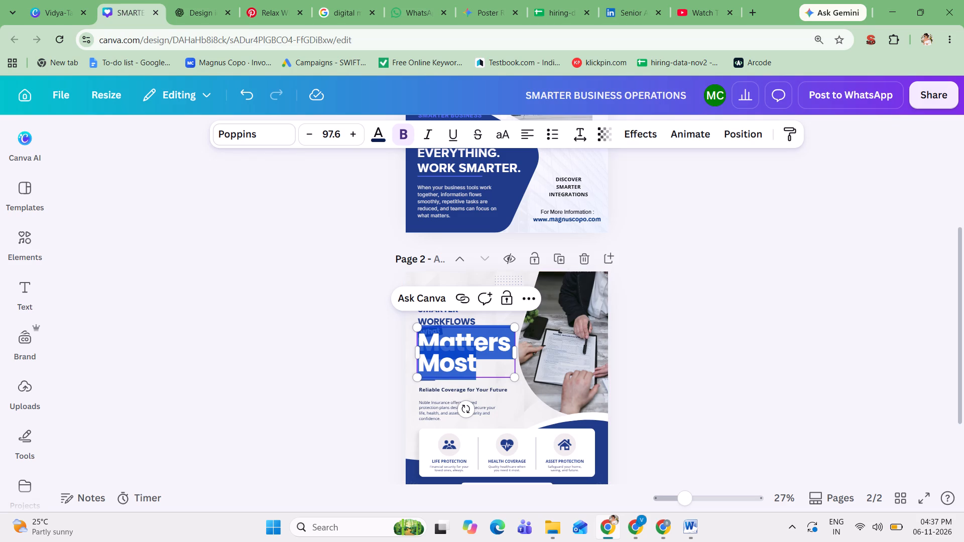
{"action": "key", "text": "ctrl+v"}
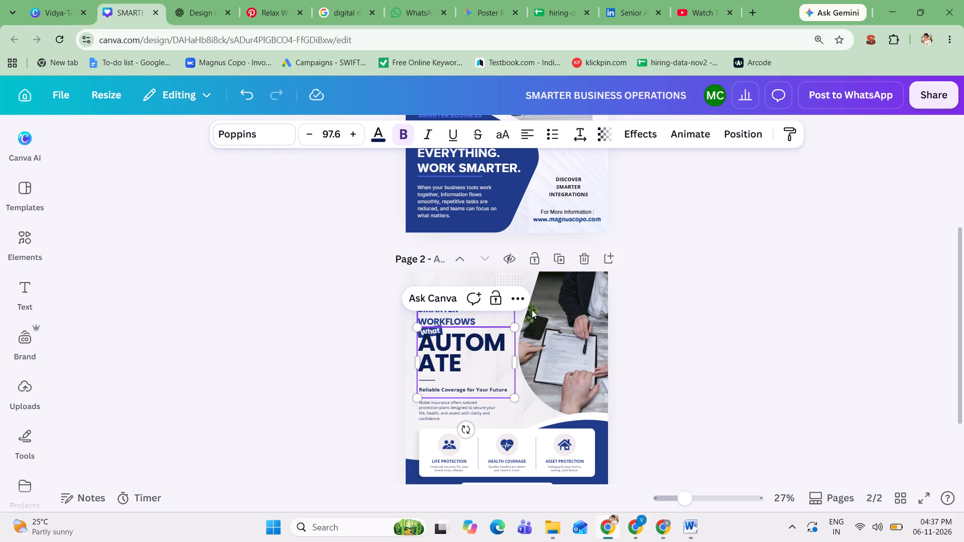
Set the font size of the AUTOMATE headline on page 2 to 56.
{"action": "left_click", "coordinate": [306, 129]}
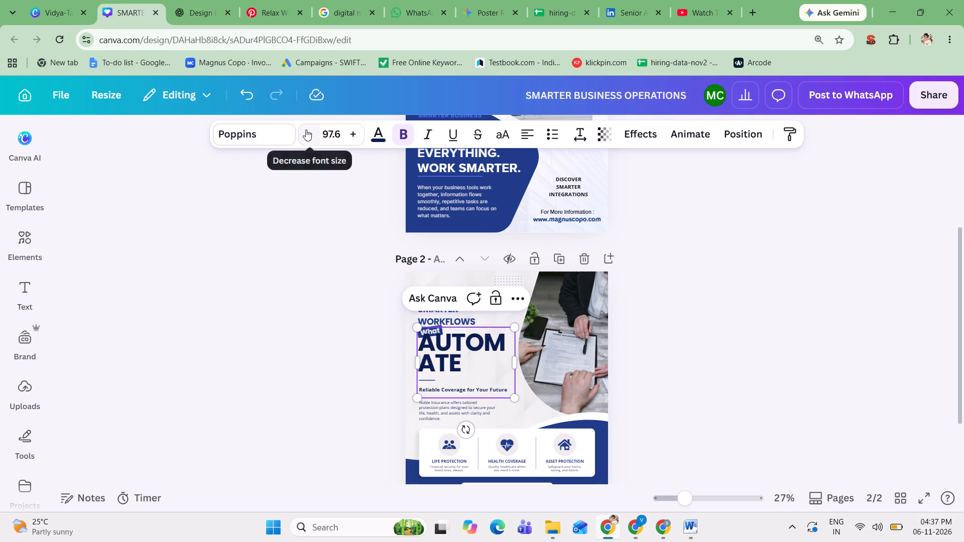
{"action": "left_click", "coordinate": [306, 129]}
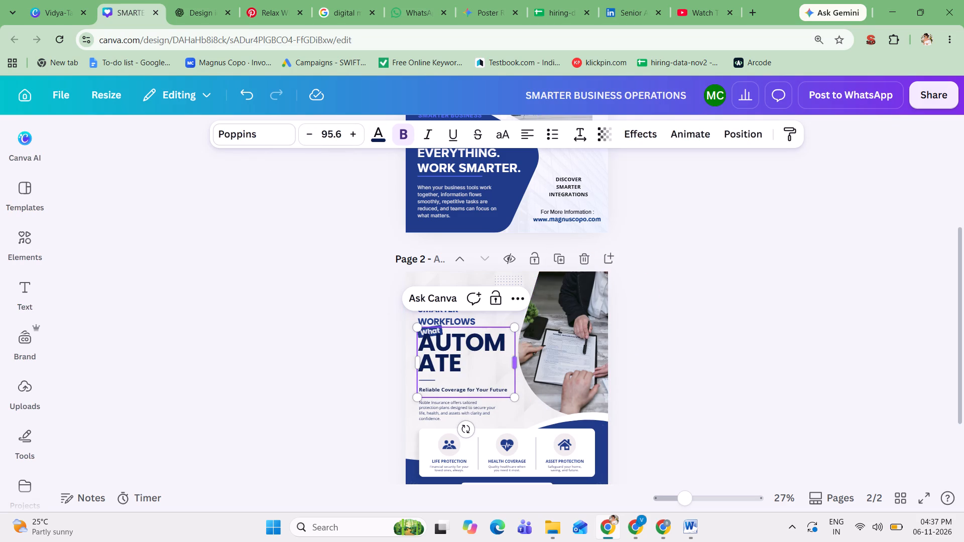
{"action": "left_click", "coordinate": [660, 395]}
{"action": "left_click", "coordinate": [470, 355]}
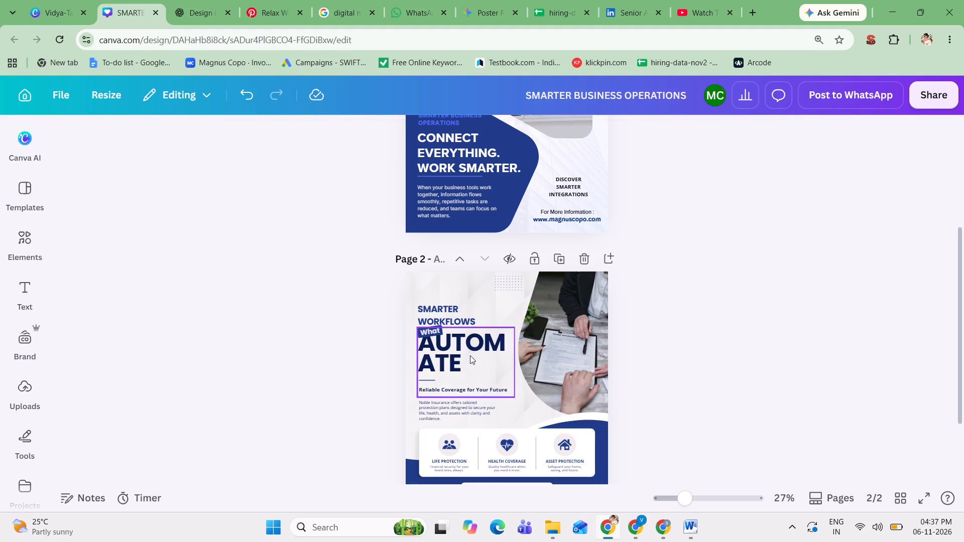
{"action": "left_click", "coordinate": [308, 136]}
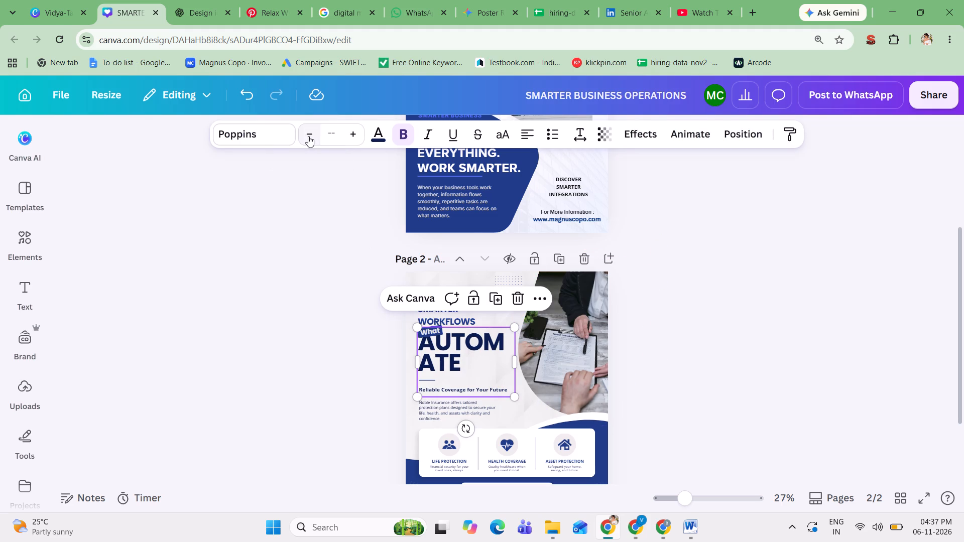
{"action": "left_click", "coordinate": [308, 136]}
{"action": "left_click", "coordinate": [334, 138]}
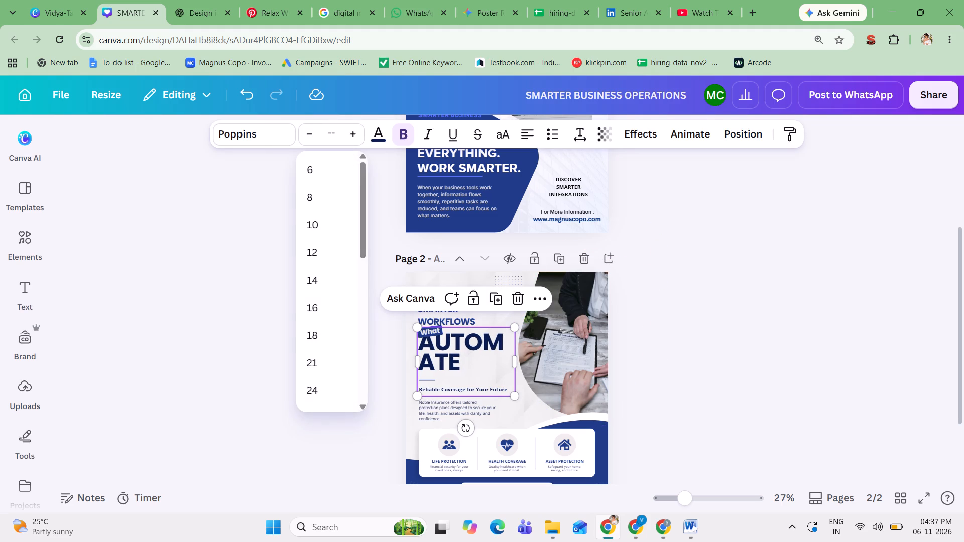
{"action": "scroll", "coordinate": [315, 327], "scroll_direction": "down", "scroll_amount": 1}
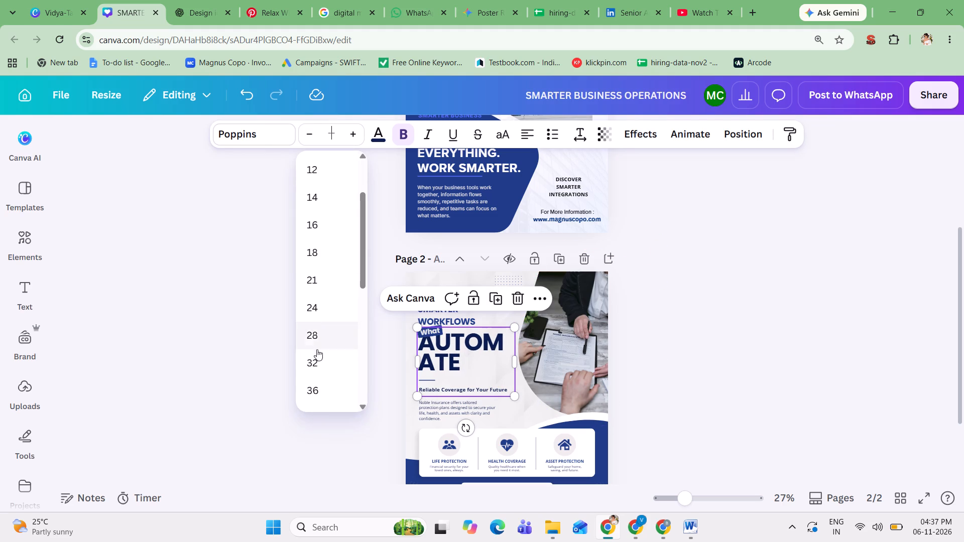
{"action": "left_click", "coordinate": [314, 389]}
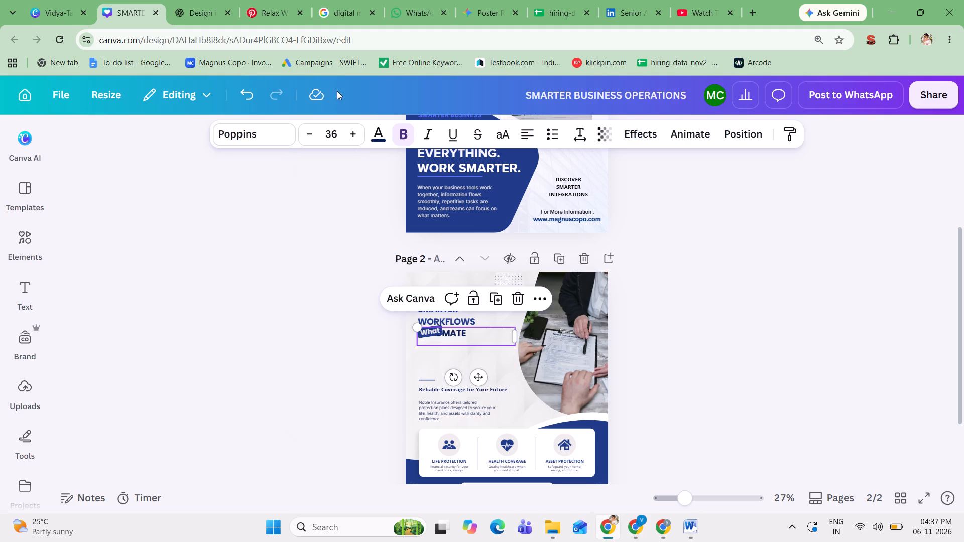
{"action": "left_click", "coordinate": [335, 133]}
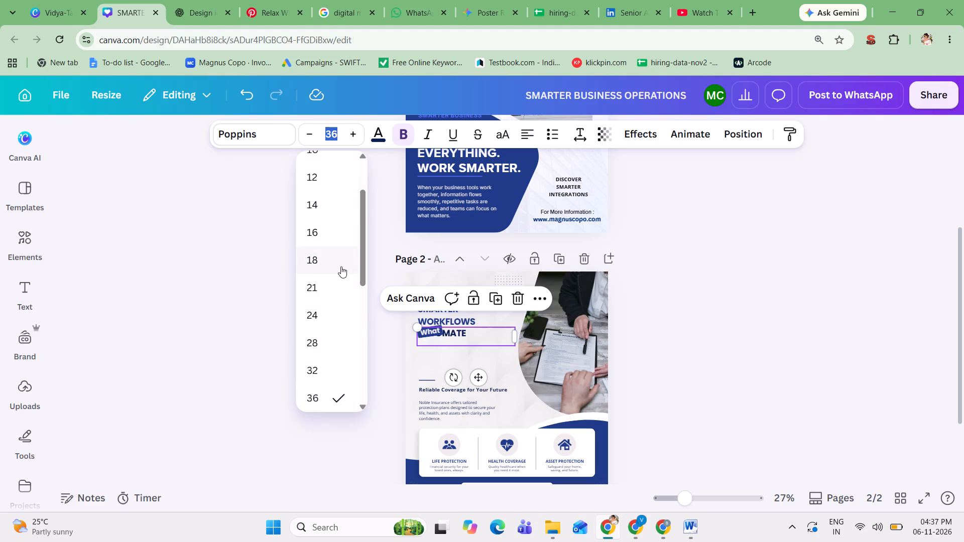
{"action": "scroll", "coordinate": [341, 266], "scroll_direction": "down", "scroll_amount": 1}
{"action": "left_click", "coordinate": [319, 394]}
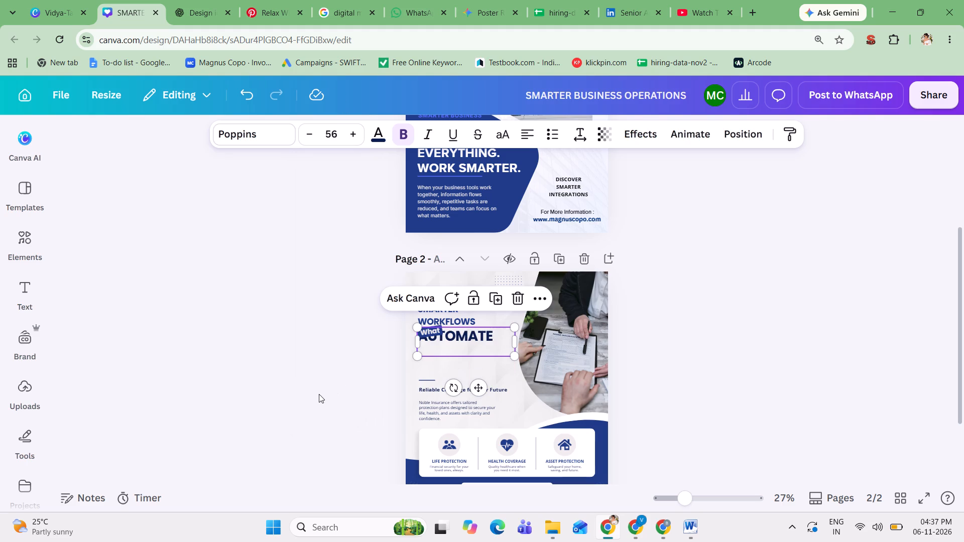
Remove the empty line below AUTOMATE in its text box.
{"action": "left_click", "coordinate": [495, 337]}
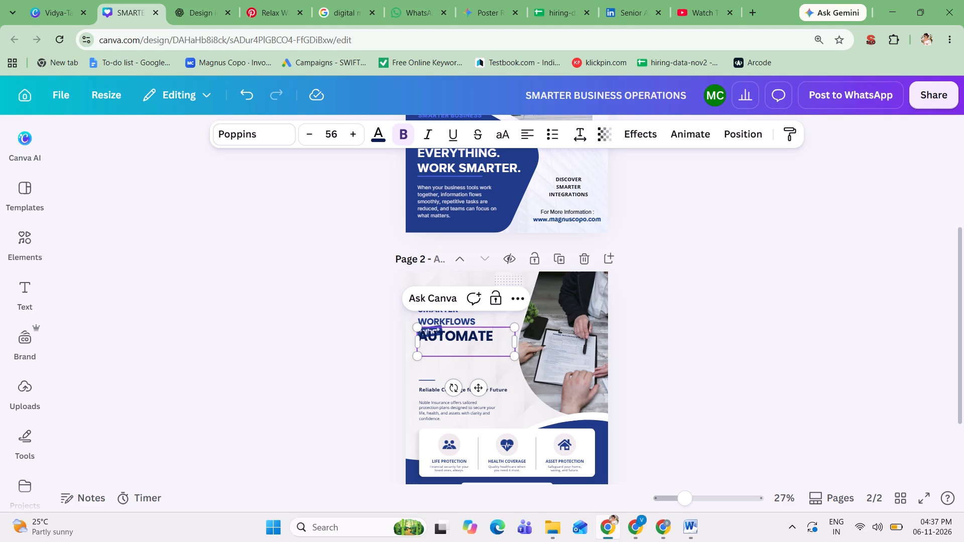
{"action": "key", "text": "Delete"}
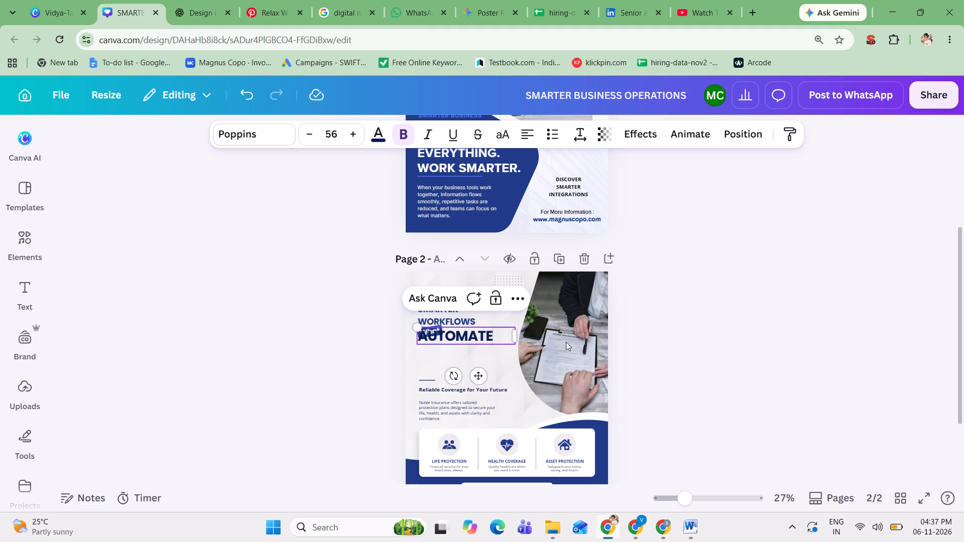
Move the "What" badge just beneath AUTOMATE and align the AUTOMATE headline under SMARTER WORKFLOWS.
{"action": "left_click_drag", "start_coordinate": [480, 336], "coordinate": [520, 362]}
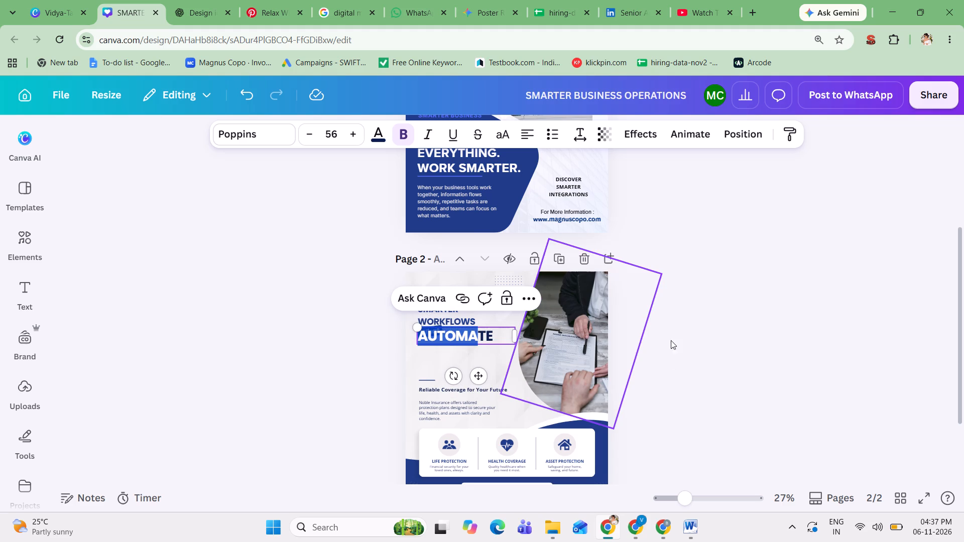
{"action": "left_click", "coordinate": [760, 339]}
{"action": "left_click_drag", "start_coordinate": [488, 333], "coordinate": [530, 325]}
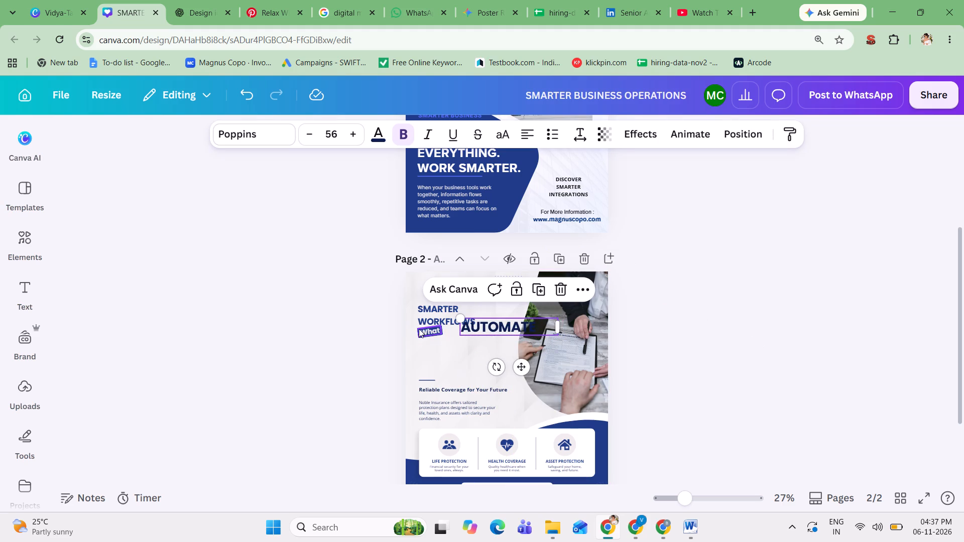
{"action": "left_click_drag", "start_coordinate": [411, 330], "coordinate": [433, 334]}
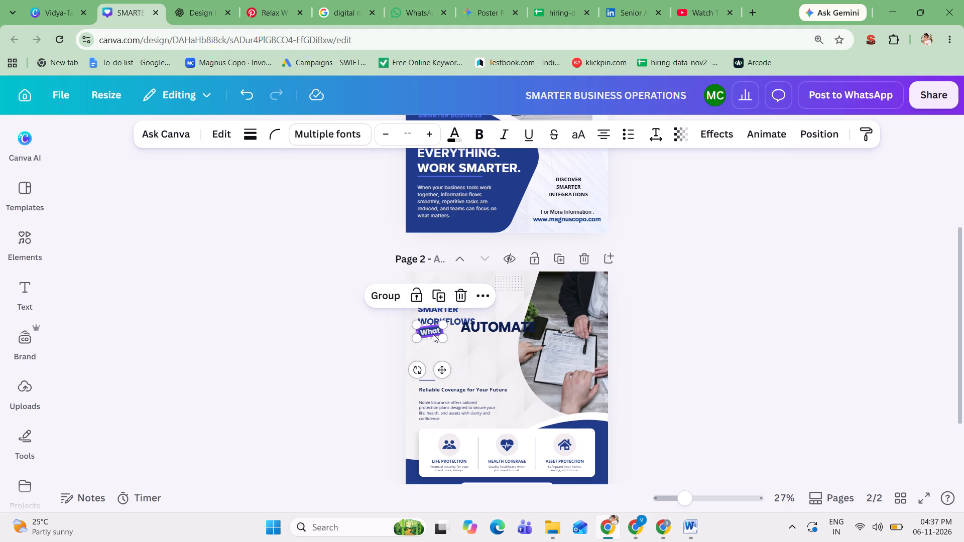
{"action": "left_click_drag", "start_coordinate": [433, 334], "coordinate": [434, 352]}
{"action": "left_click_drag", "start_coordinate": [517, 332], "coordinate": [475, 342]}
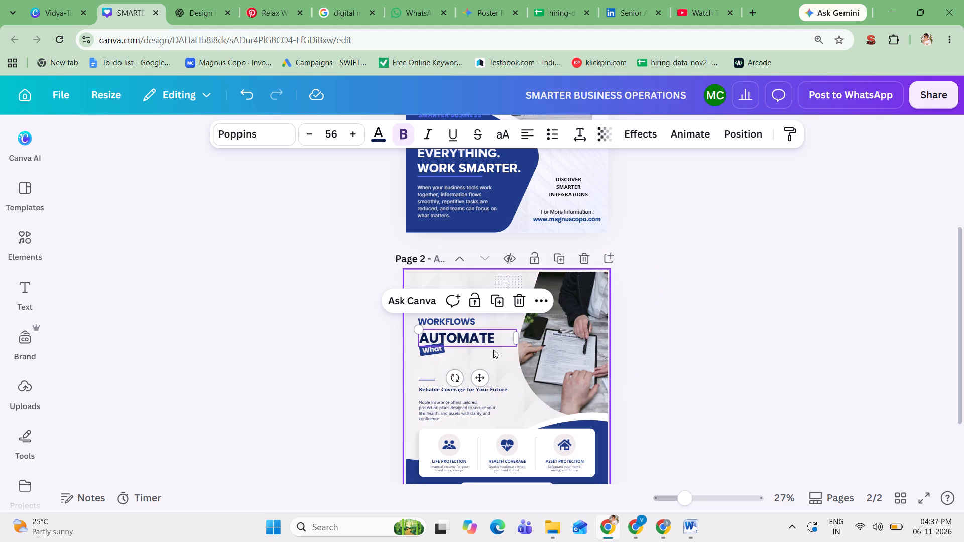
{"action": "left_click", "coordinate": [477, 358]}
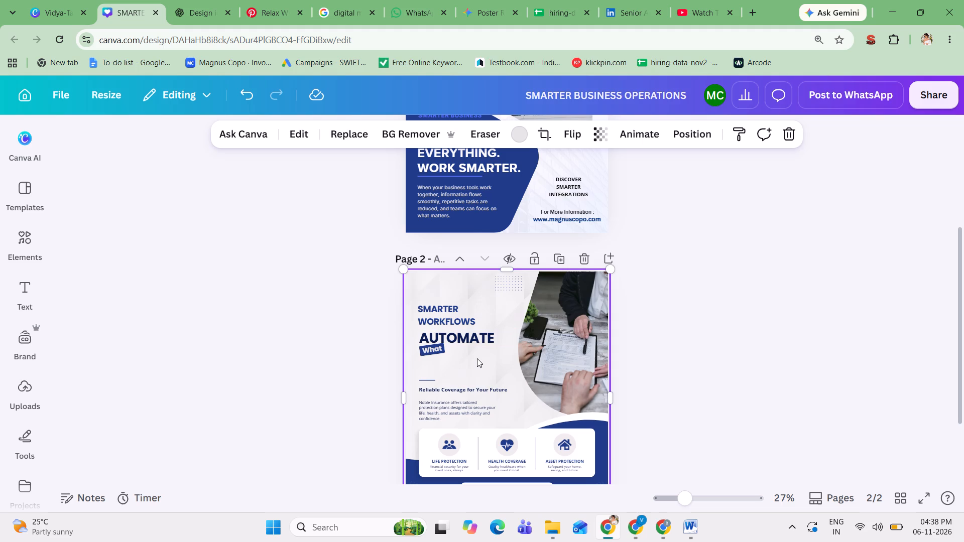
{"action": "left_click", "coordinate": [448, 338]}
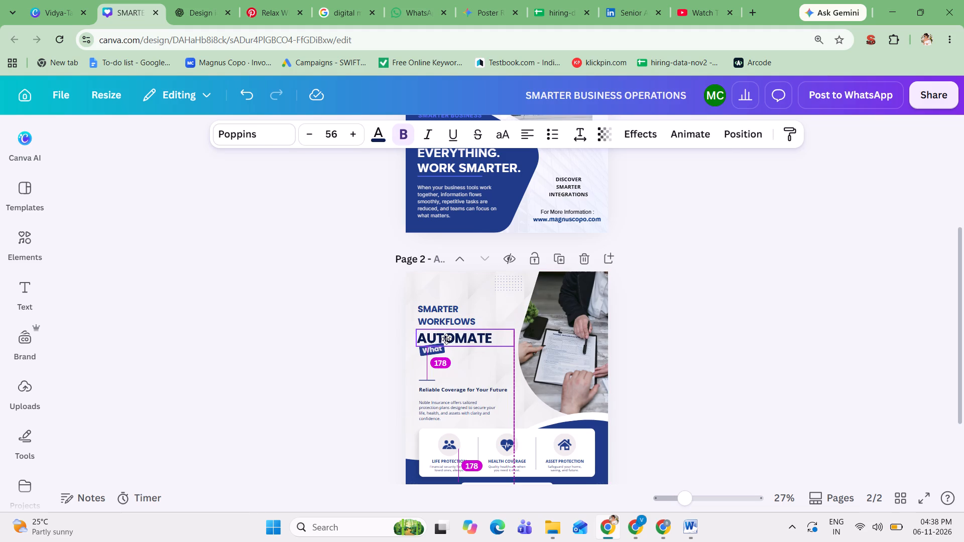
{"action": "left_click", "coordinate": [588, 327]}
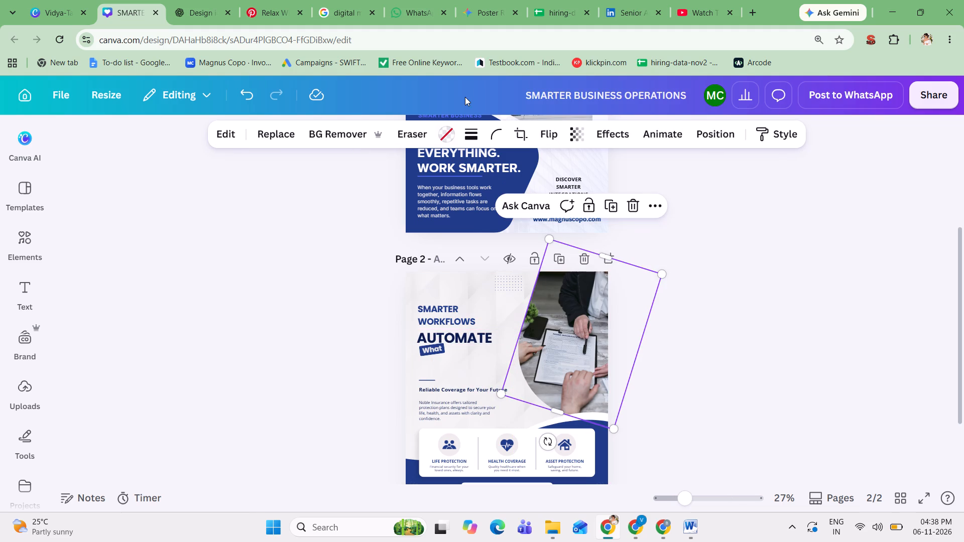
Duplicate the AUTOMATE headline and place the copy below the "What" badge, left-aligned with the original.
{"action": "left_click", "coordinate": [473, 343]}
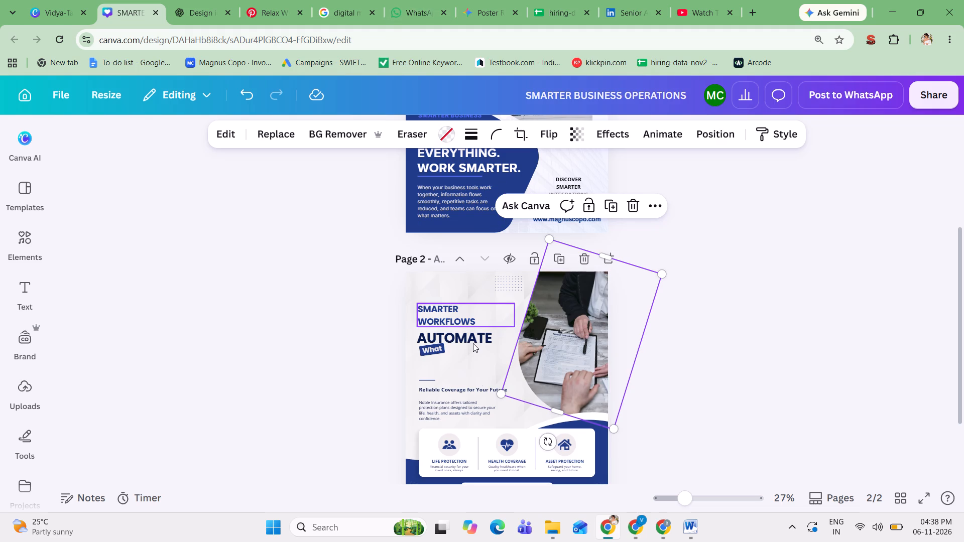
{"action": "left_click", "coordinate": [492, 303]}
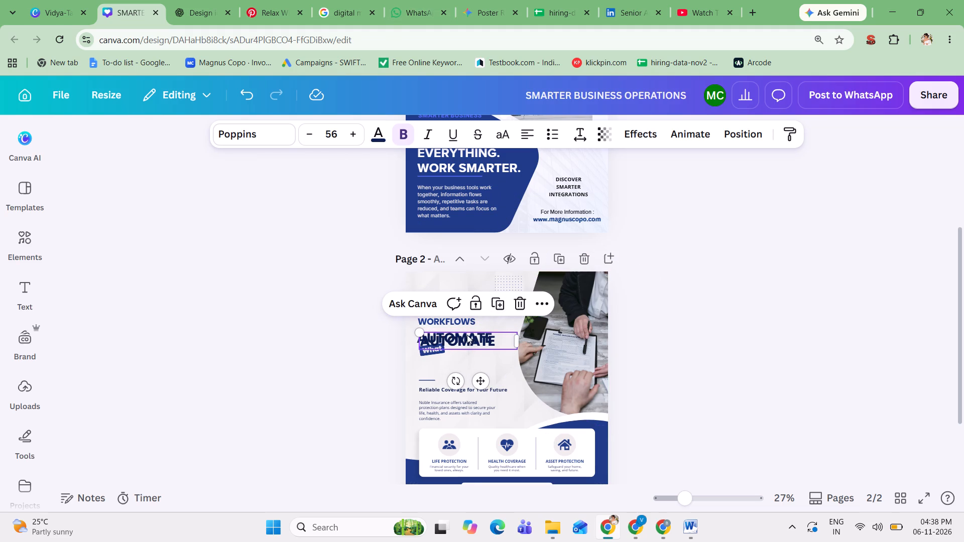
{"action": "left_click_drag", "start_coordinate": [466, 341], "coordinate": [463, 364]}
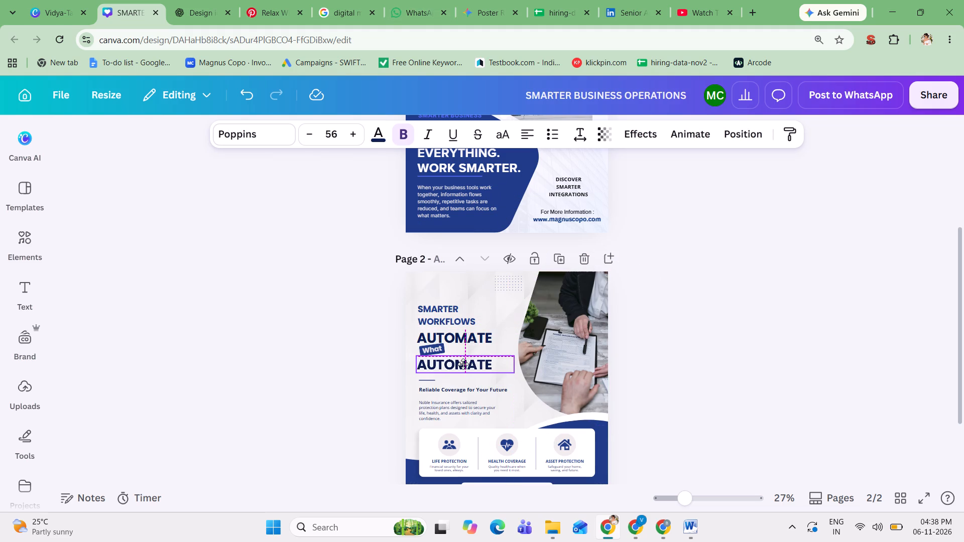
{"action": "left_click_drag", "start_coordinate": [463, 364], "coordinate": [462, 365]}
{"action": "left_click", "coordinate": [668, 355]}
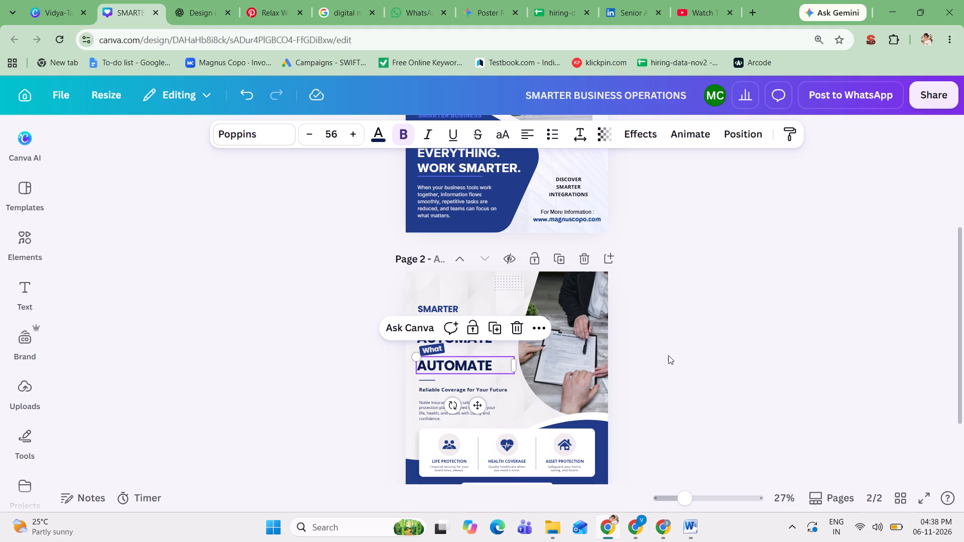
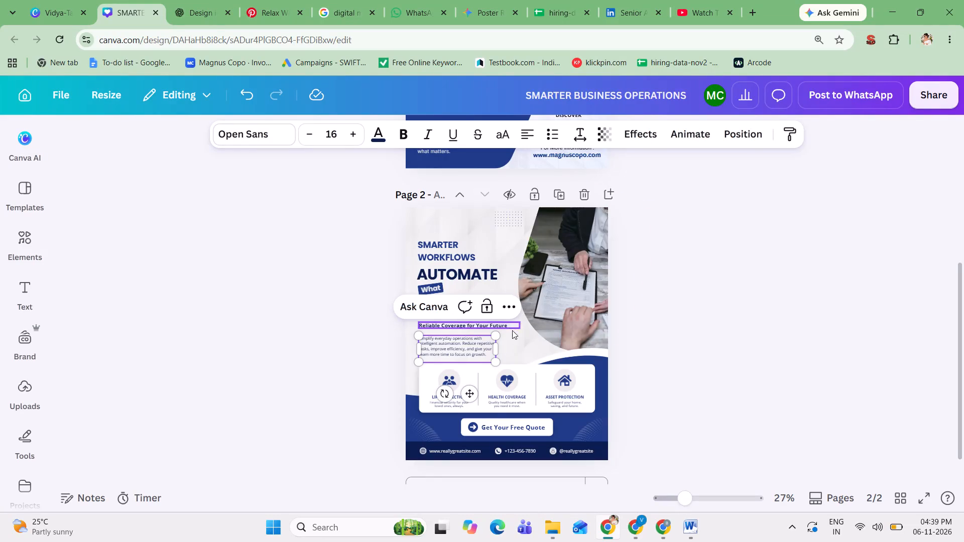
Widen the "Simplify everyday operations" paragraph's text box on page 2 so its lines run longer.
{"action": "left_click_drag", "start_coordinate": [500, 353], "coordinate": [511, 348]}
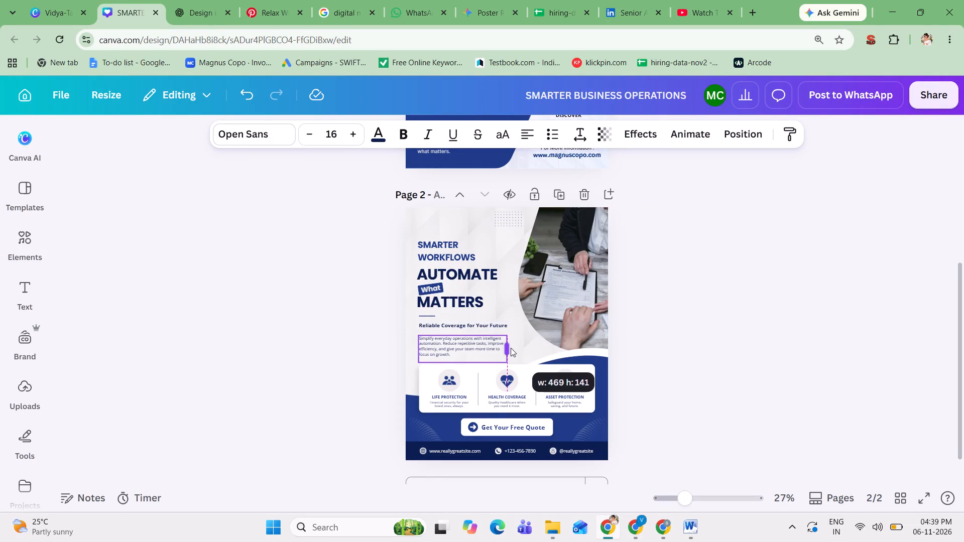
{"action": "left_click_drag", "start_coordinate": [511, 348], "coordinate": [515, 346]}
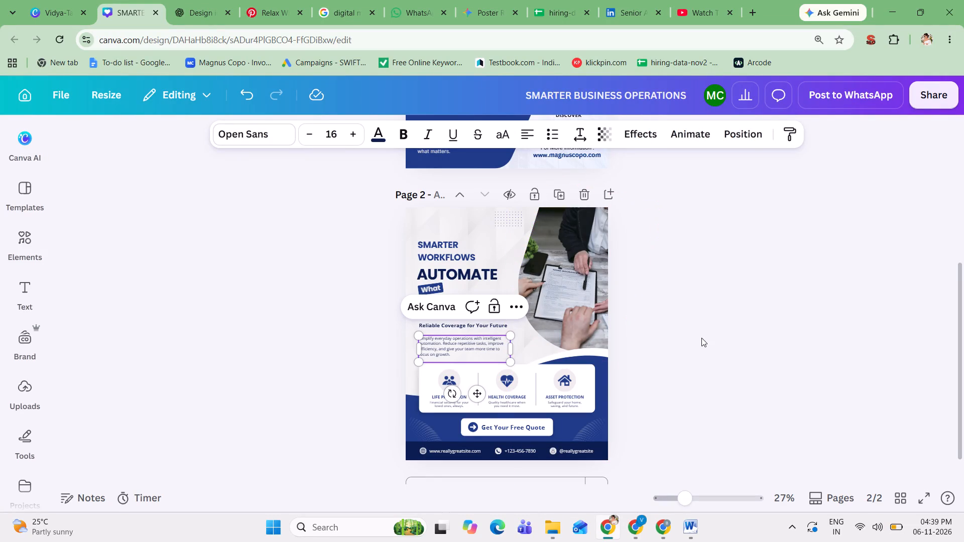
{"action": "left_click", "coordinate": [701, 338]}
Delete the "Reliable Coverage for Your Future" subheading from page 2.
{"action": "left_click", "coordinate": [486, 326]}
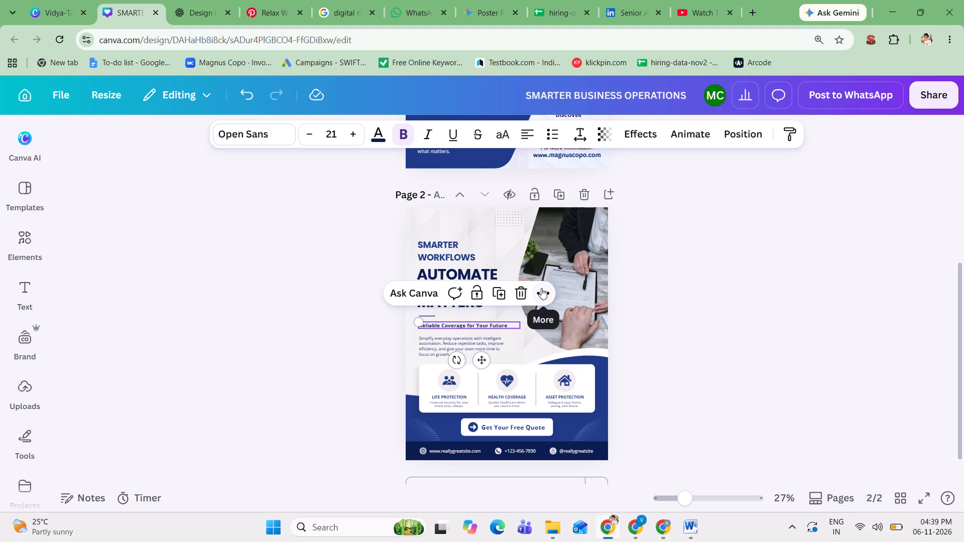
{"action": "key", "text": "Delete"}
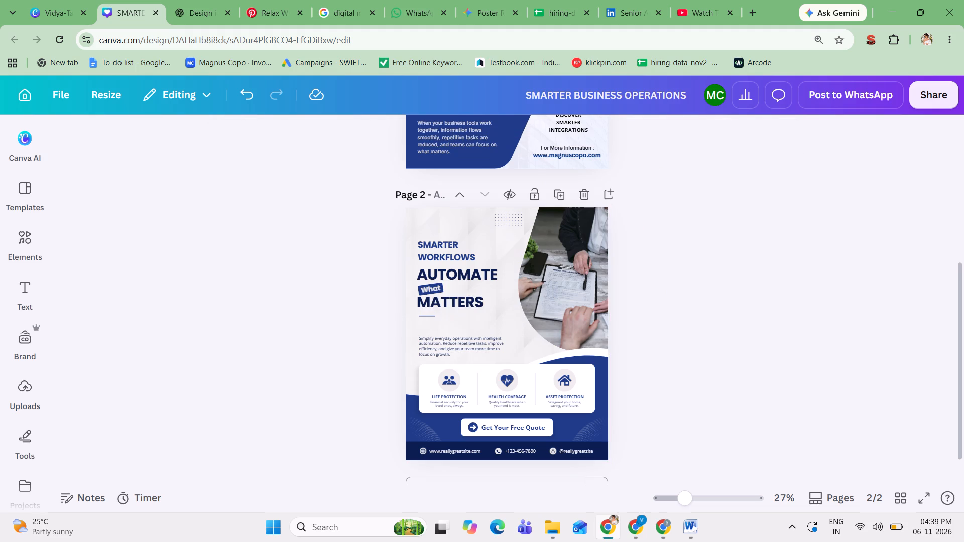
Move the body paragraph up into the space beneath the short divider line under MATTERS.
{"action": "left_click_drag", "start_coordinate": [445, 347], "coordinate": [444, 340]}
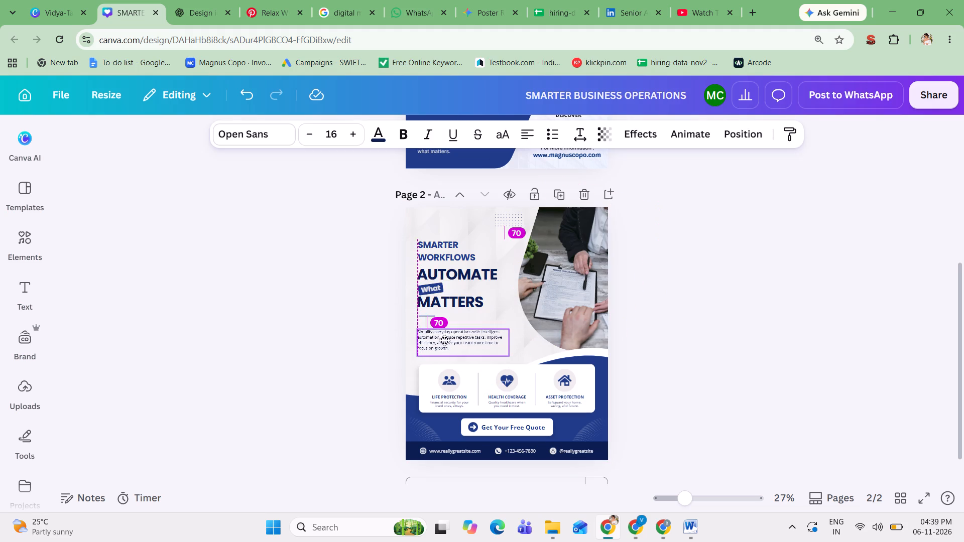
{"action": "left_click_drag", "start_coordinate": [444, 340], "coordinate": [445, 338]}
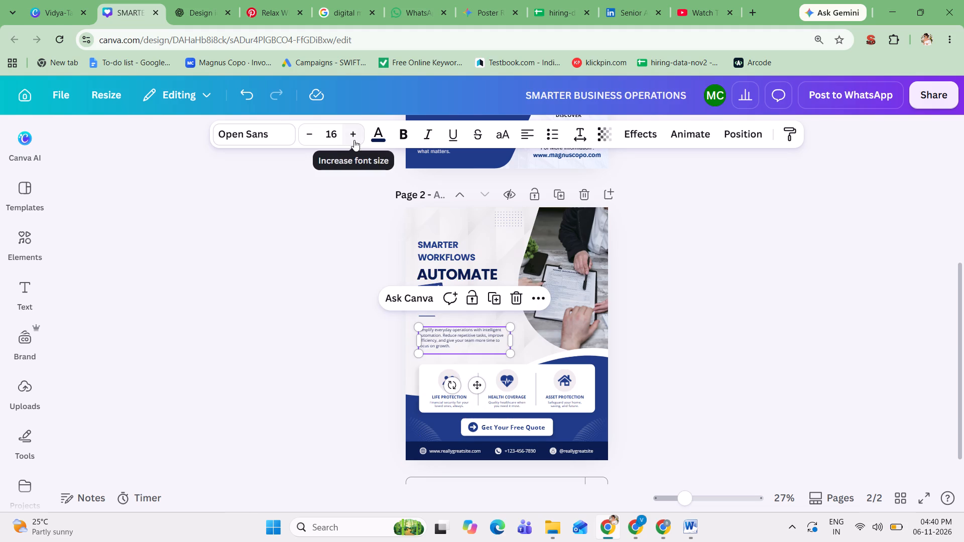
Increase the body paragraph's font size to 20.
{"action": "triple_click", "coordinate": [354, 140]}
{"action": "left_click", "coordinate": [354, 140]}
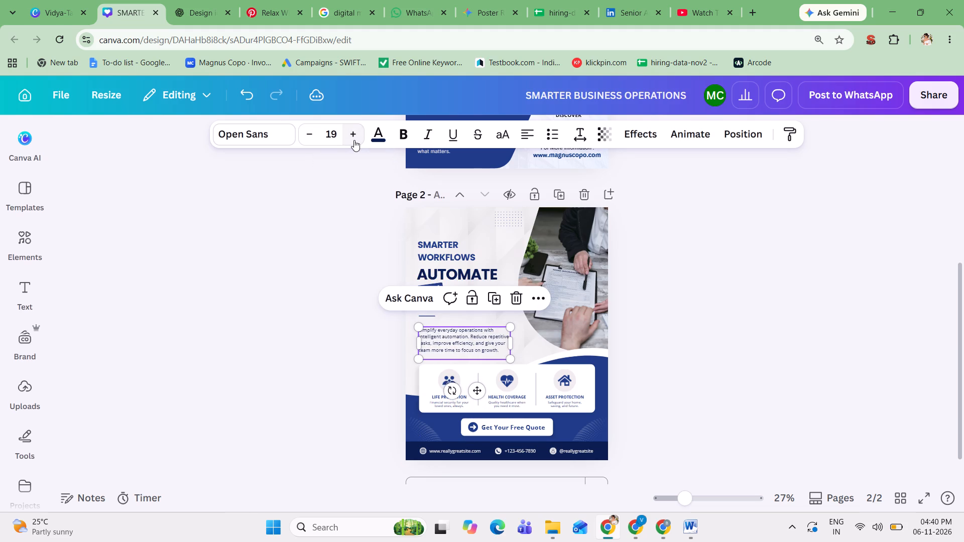
Widen the body paragraph's text box slightly so the text fits on four lines above the white feature card.
{"action": "left_click", "coordinate": [510, 346]}
{"action": "left_click", "coordinate": [517, 345]}
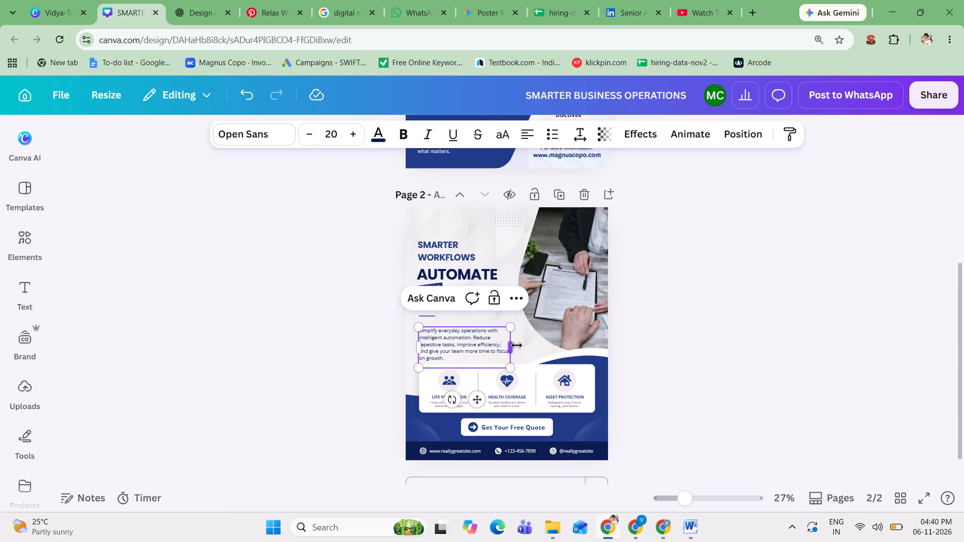
{"action": "left_click_drag", "start_coordinate": [517, 345], "coordinate": [527, 345]}
{"action": "left_click", "coordinate": [748, 349]}
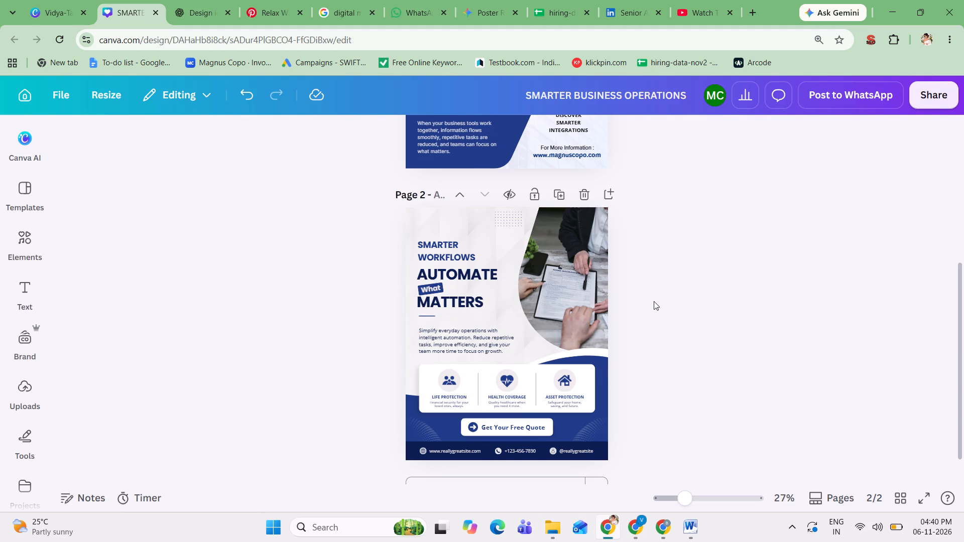
Minimize the Canva browser window, the part-1 Word document and the Documents folder window to reach the windows behind them.
{"action": "scroll", "coordinate": [654, 301], "scroll_direction": "down", "scroll_amount": 1}
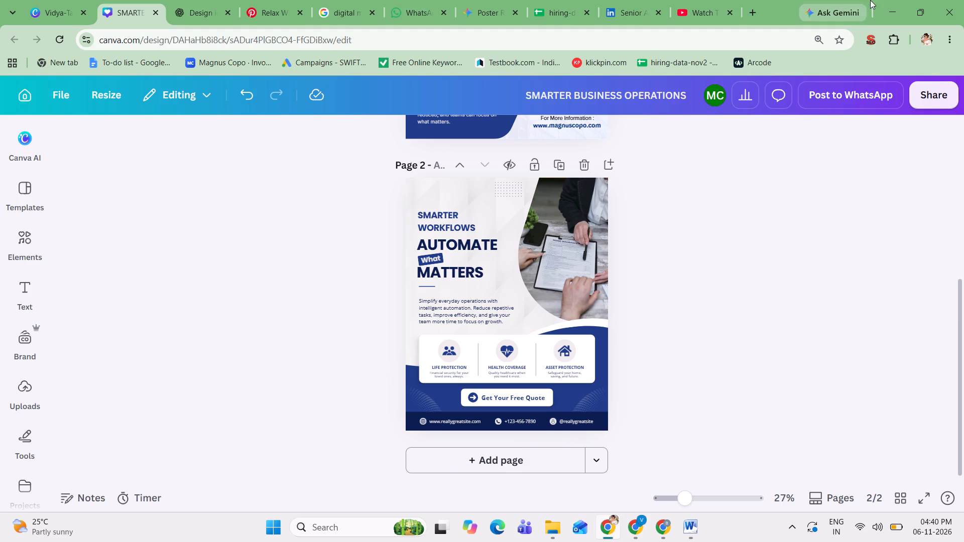
{"action": "left_click", "coordinate": [900, 8]}
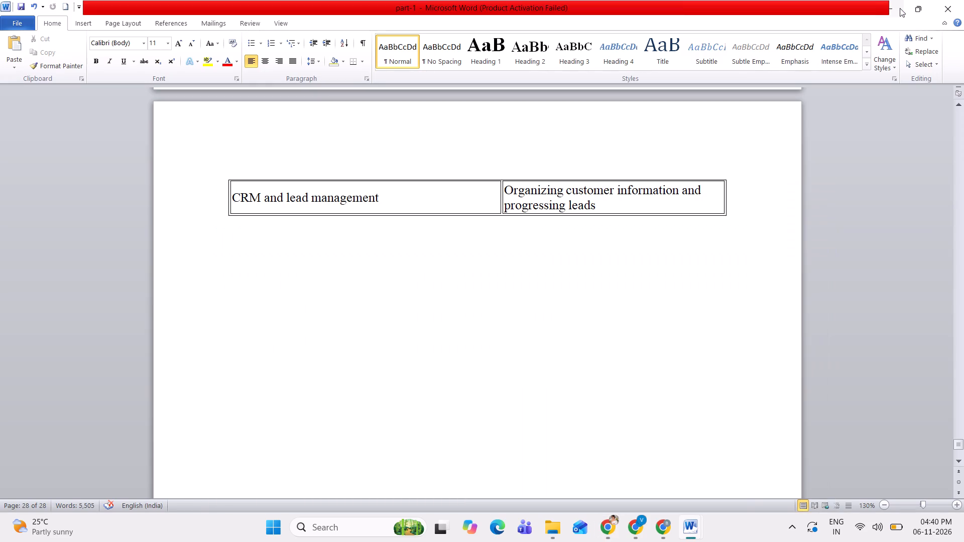
{"action": "left_click", "coordinate": [900, 8]}
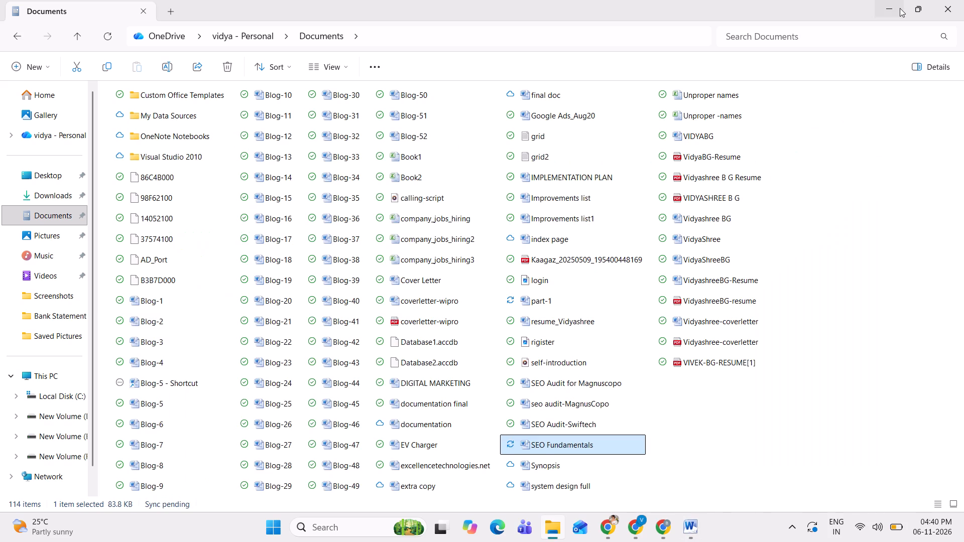
{"action": "left_click", "coordinate": [900, 8]}
{"action": "left_click", "coordinate": [900, 8]}
{"action": "left_click", "coordinate": [900, 8]}
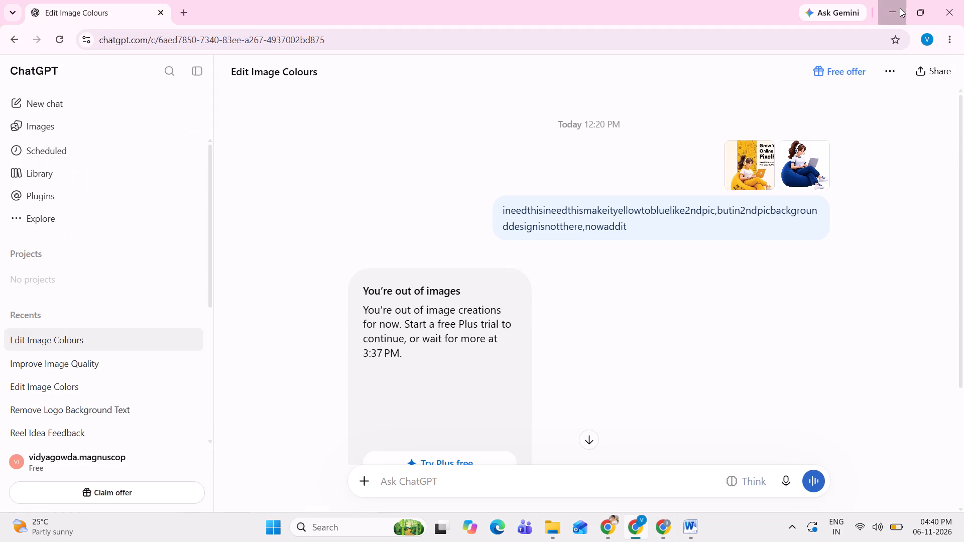